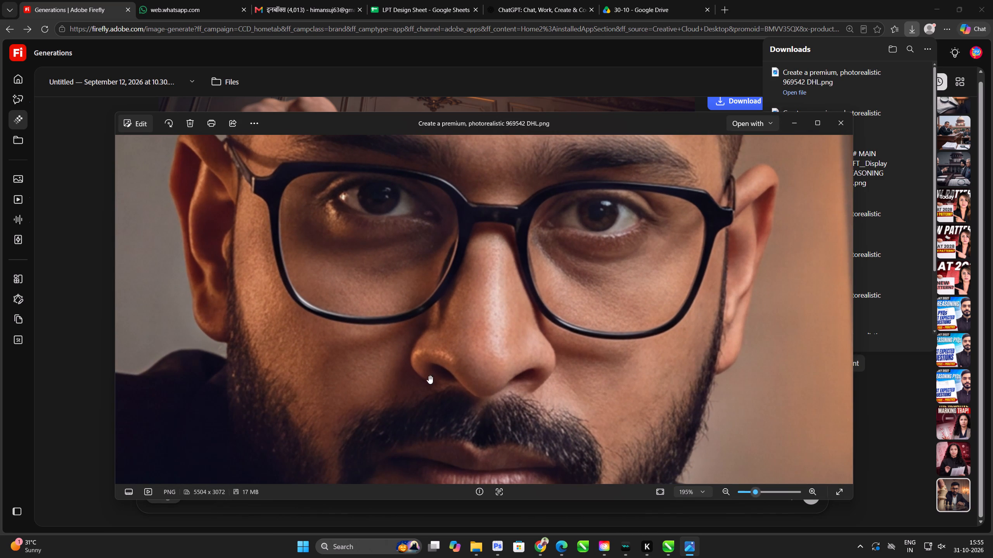
left_click_drag(504, 282, 498, 414)
scroll(513, 344, "down", 20)
scroll(513, 344, "down", 4)
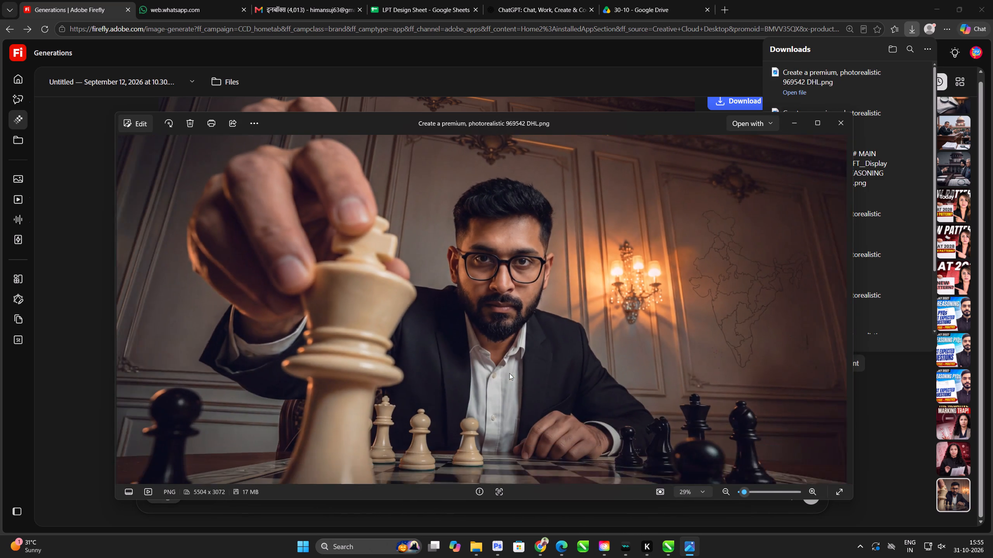
scroll(509, 373, "down", 10)
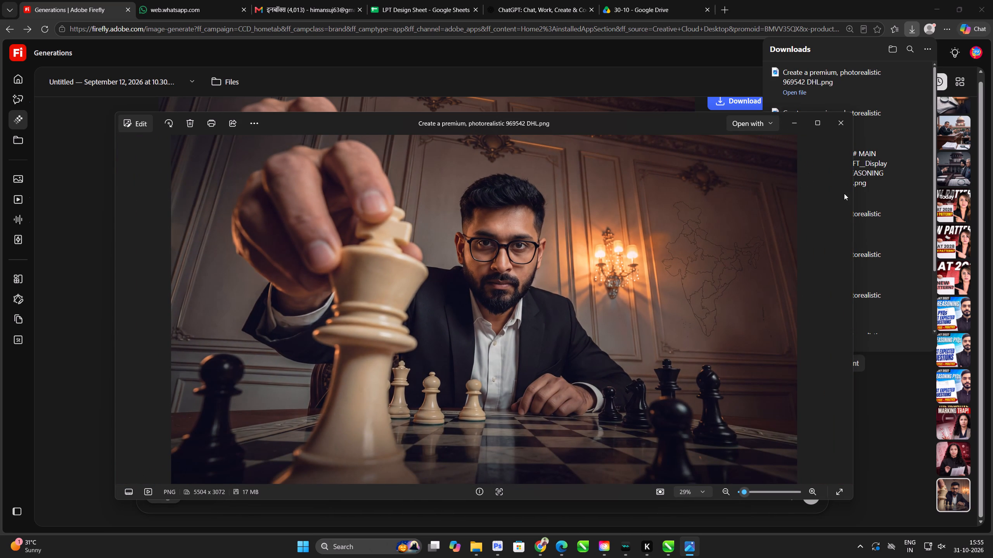
Copy the generated chess image from the photo viewer.
right_click(563, 254)
left_click(476, 339)
Switch to Photoshop and create a new document from the THUMBNAIL preset, 1920 x 1080 px at 300 ppi.
key("super+d")
left_click(497, 551)
key("ctrl+n")
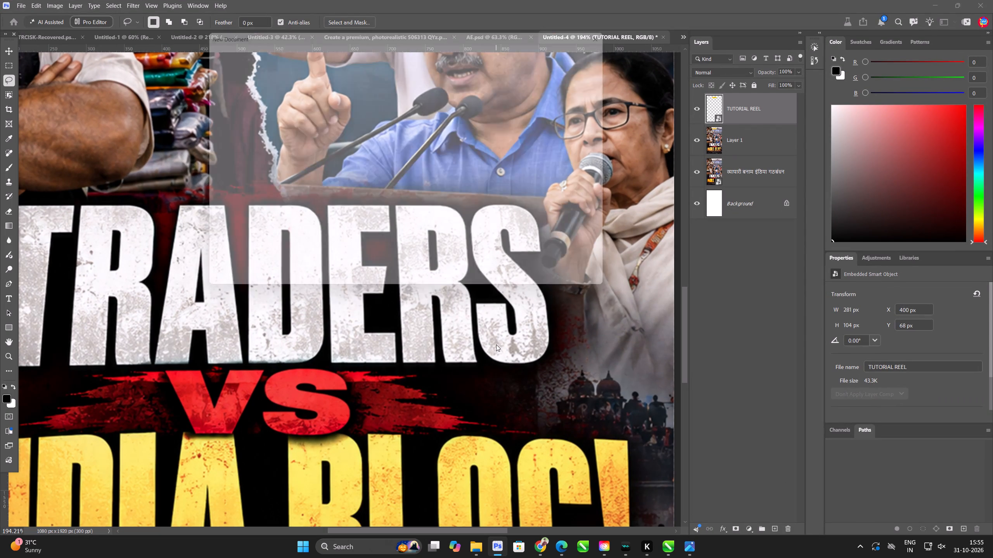
double_click(322, 127)
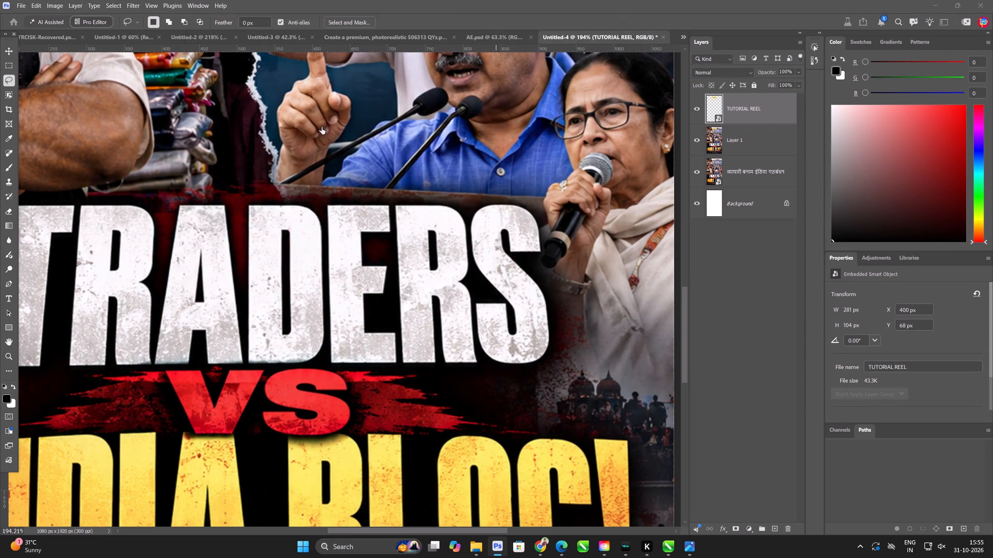
key("ctrl+0")
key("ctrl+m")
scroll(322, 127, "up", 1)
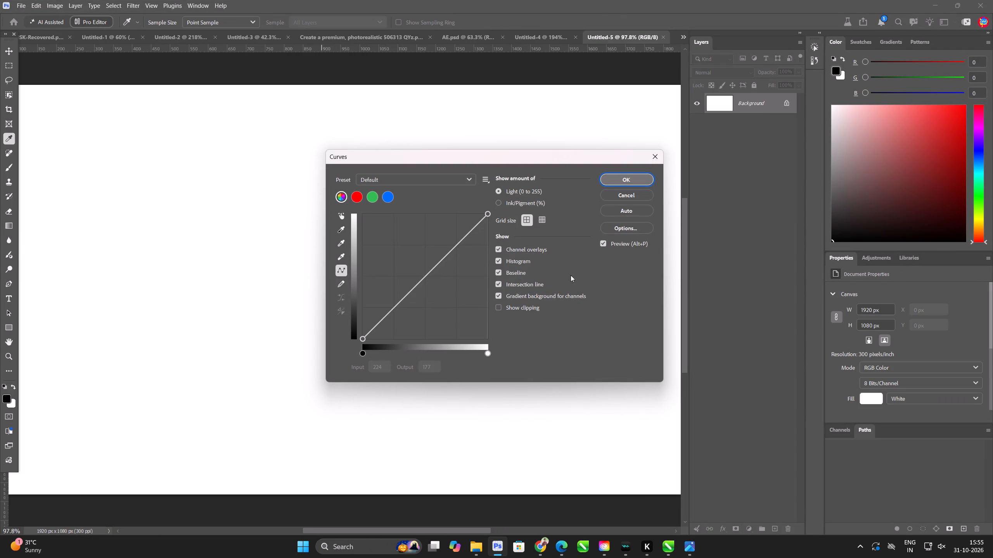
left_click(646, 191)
Place the downloaded chess image (969542 DHL) from Downloads as an embedded object filling the thumbnail canvas.
key("ctrl+shift+m")
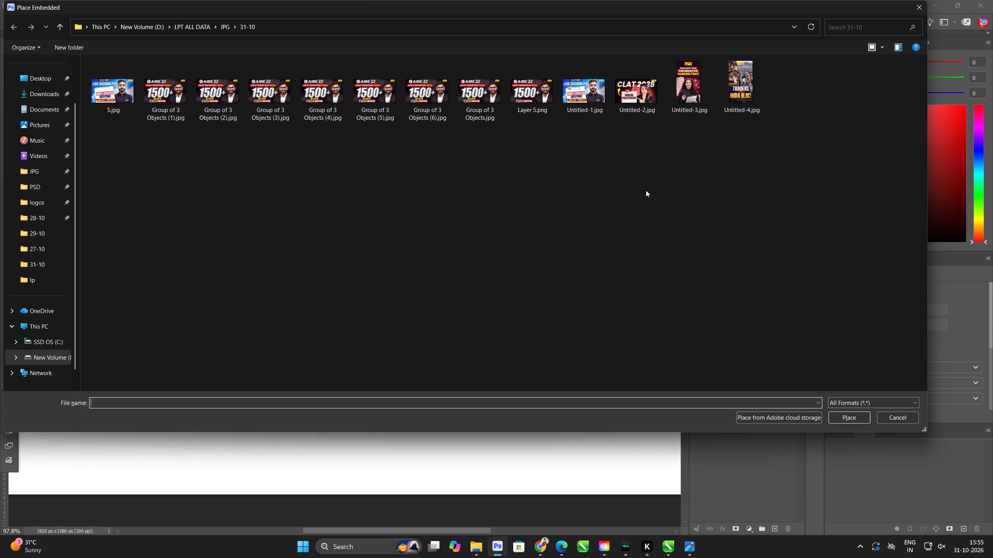
left_click(43, 98)
left_click(53, 96)
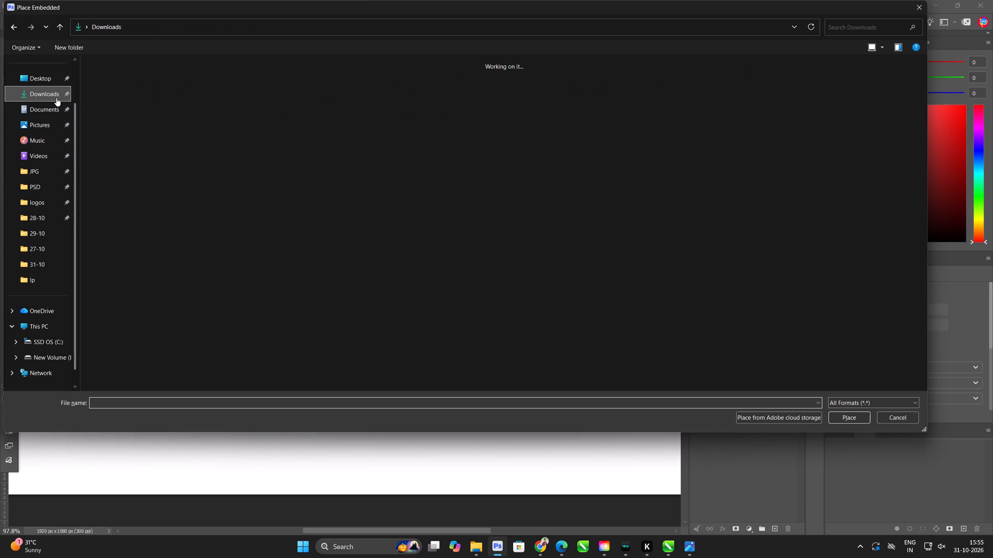
double_click(133, 107)
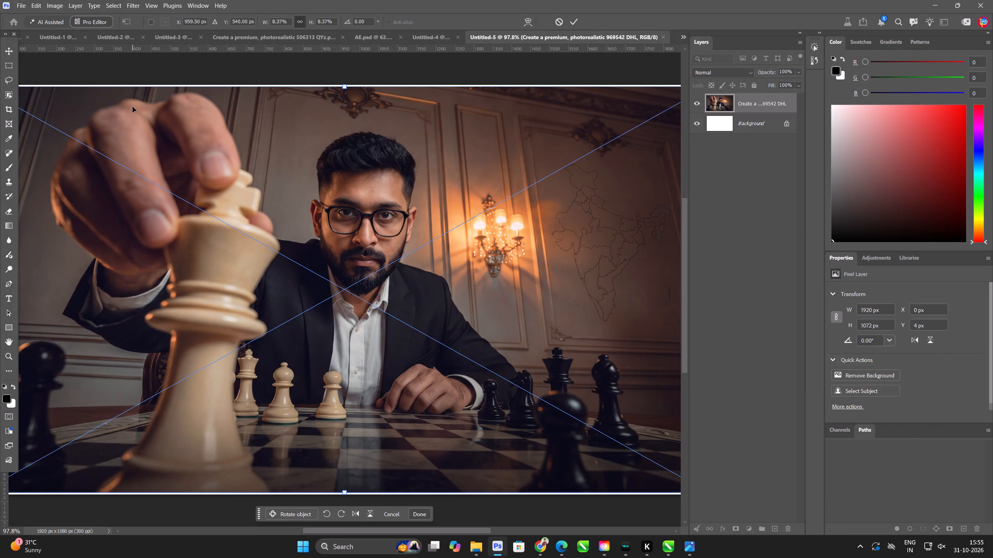
key("Return")
scroll(432, 227, "down", 8)
scroll(429, 227, "up", 6)
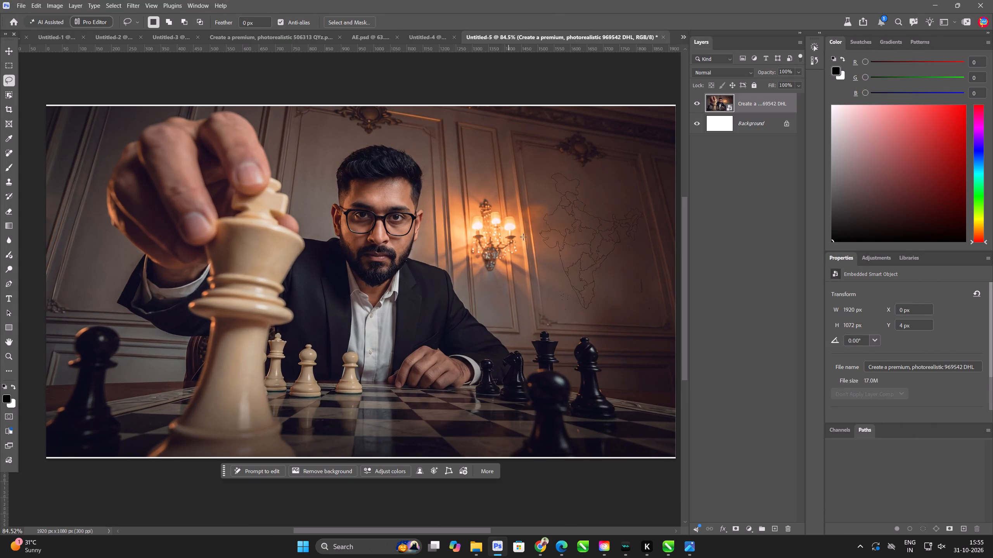
Open the downloaded chess image (969542 DHL) from Downloads as its own document.
key("ctrl+o")
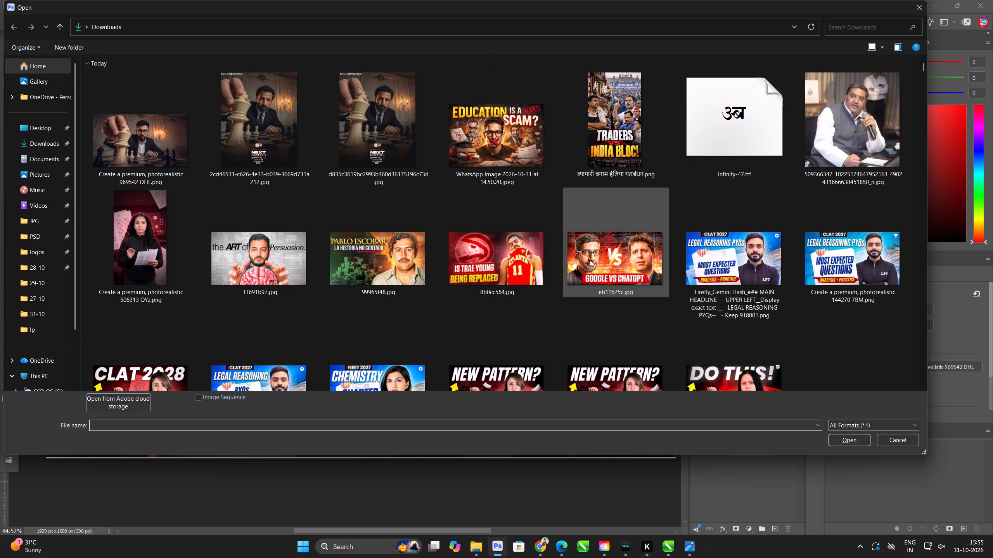
double_click(119, 86)
Extend the chess image's canvas on all sides to about 6270 x 3768 px with Generative Expand, leaving the prompt empty.
key("c")
scroll(427, 251, "down", 4)
left_click_drag(552, 173, 565, 153)
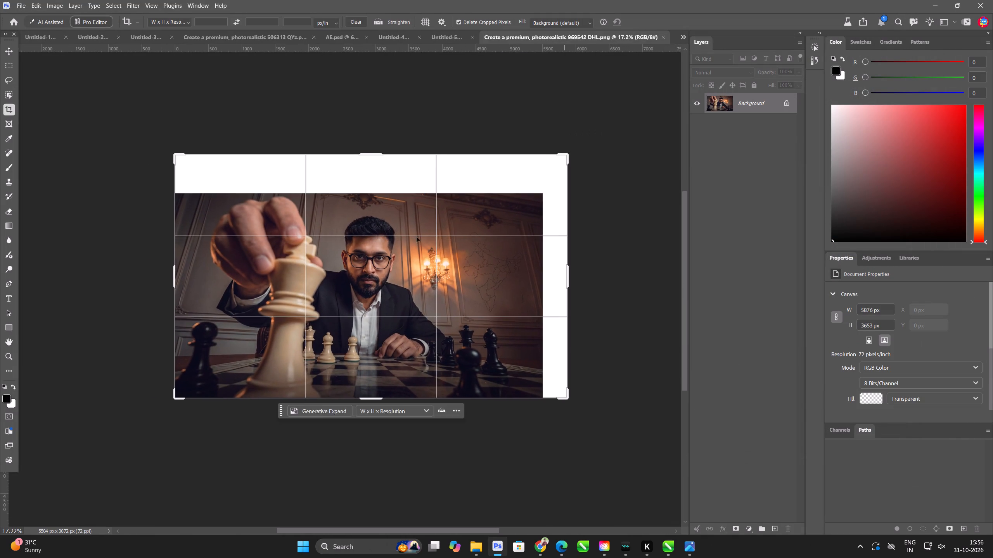
left_click_drag(414, 240, 426, 229)
left_click_drag(566, 399, 570, 400)
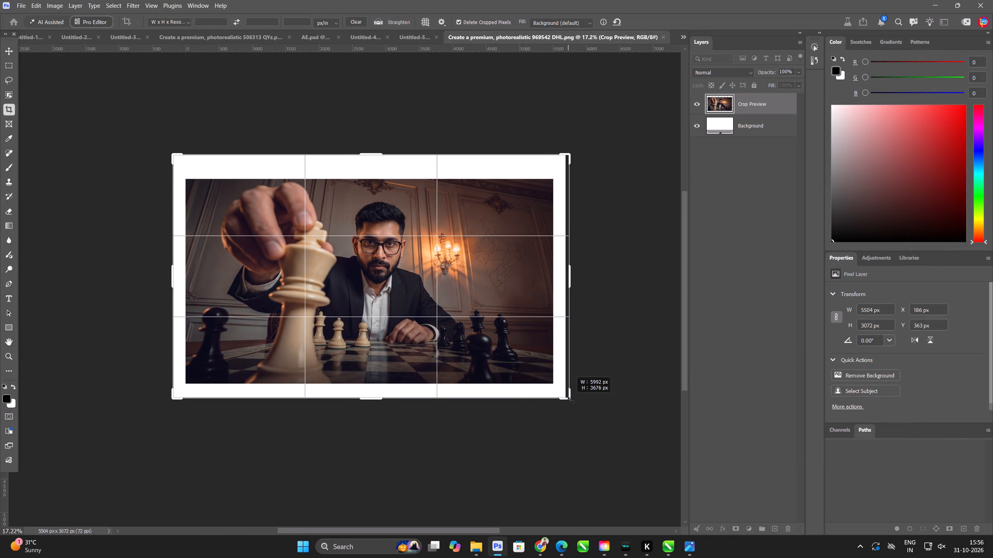
left_click_drag(570, 400, 579, 403)
left_click_drag(479, 358, 494, 360)
left_click(309, 412)
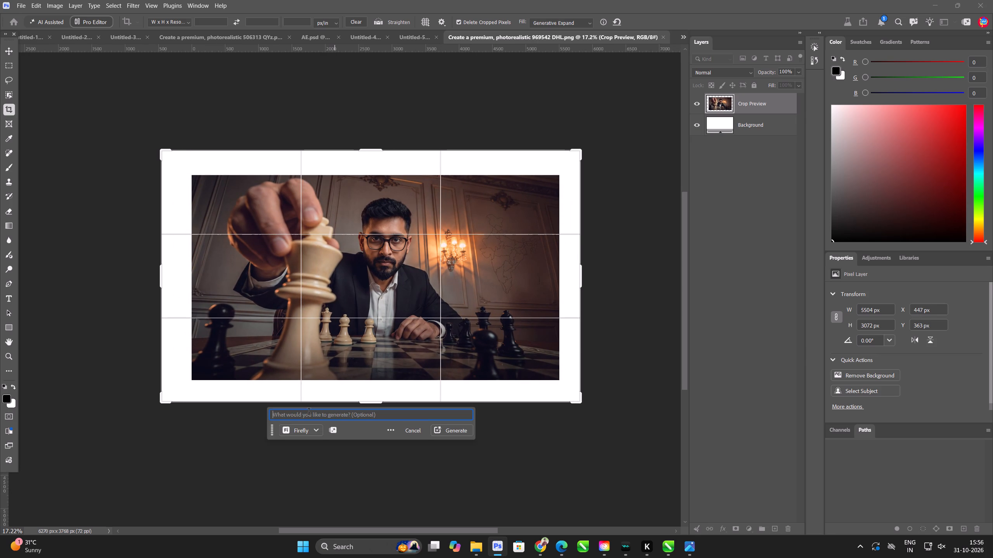
key("Return")
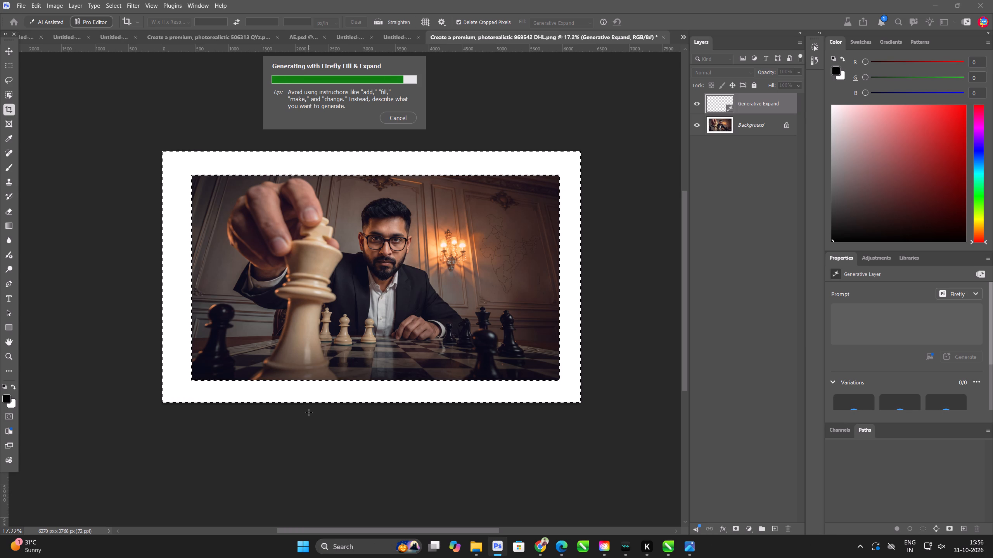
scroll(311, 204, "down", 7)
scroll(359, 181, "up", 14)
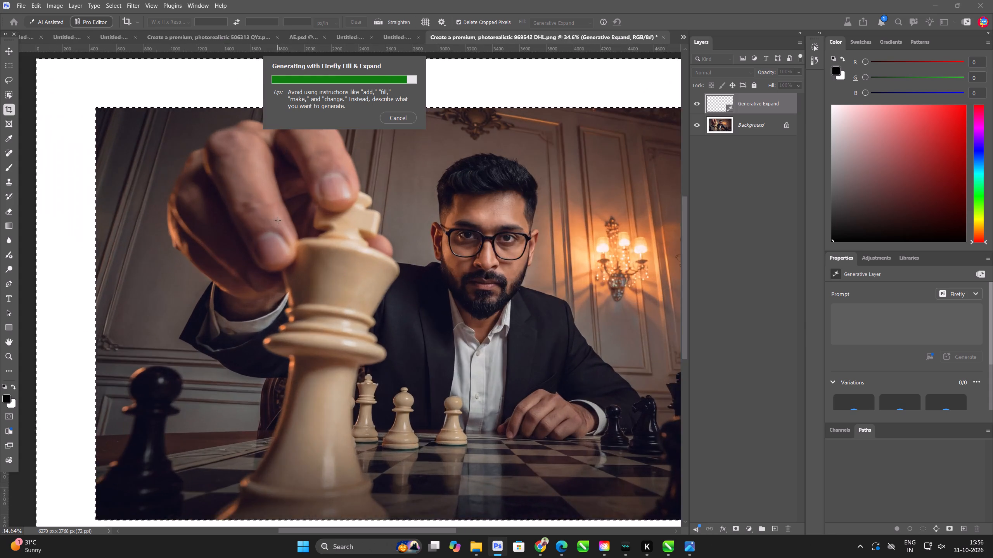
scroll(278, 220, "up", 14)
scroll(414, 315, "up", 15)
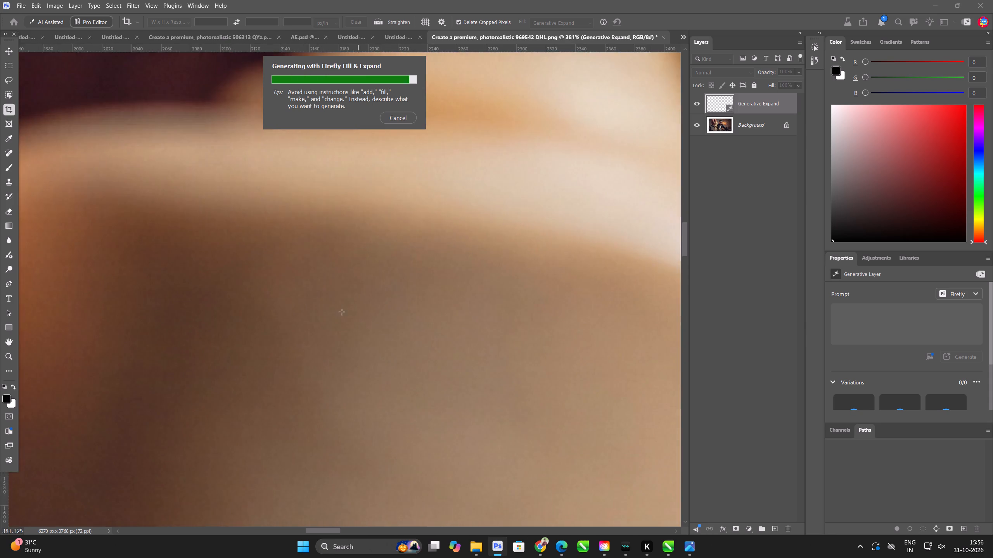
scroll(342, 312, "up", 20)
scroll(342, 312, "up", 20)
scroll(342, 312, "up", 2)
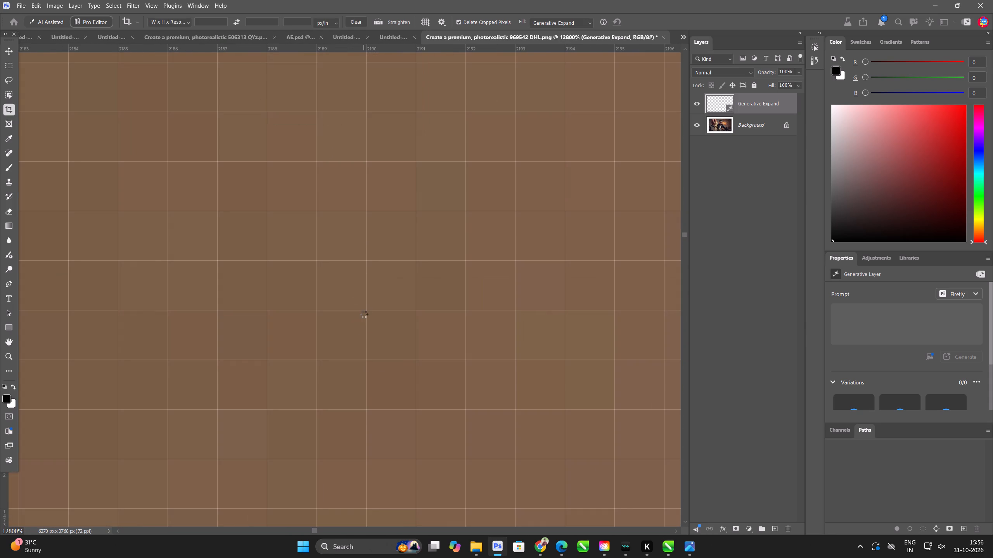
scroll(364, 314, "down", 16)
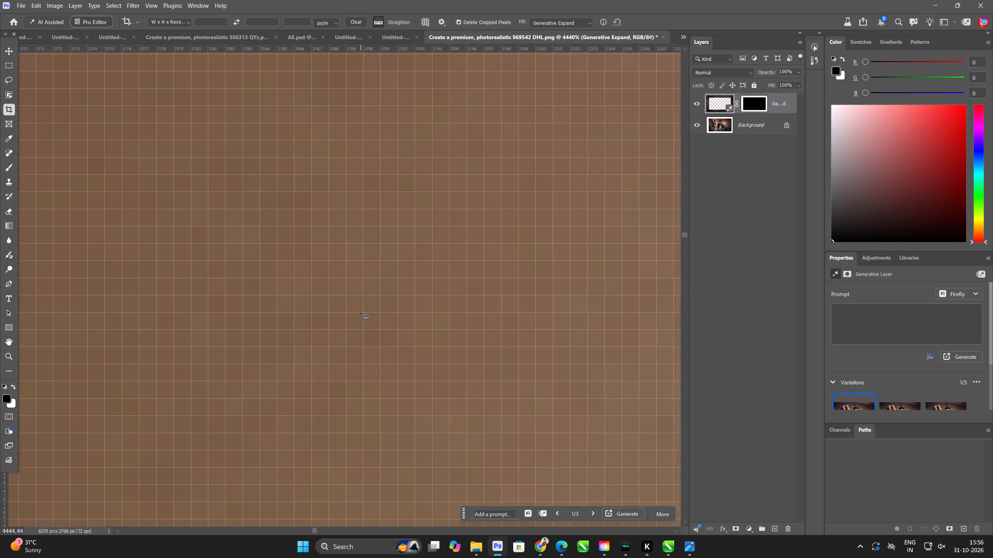
Compare the generated expansion variations over the whole image and keep the third one.
key("ctrl+0")
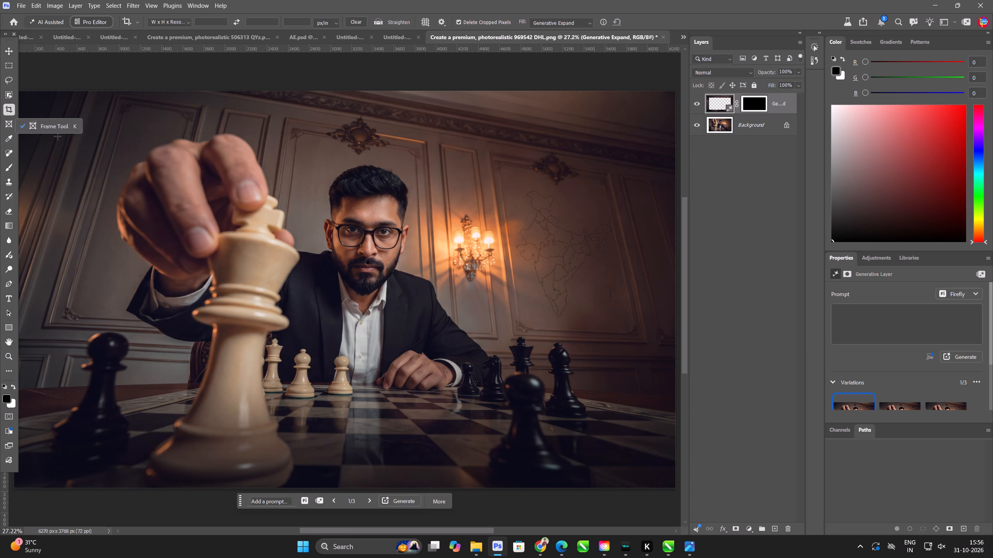
left_click(369, 497)
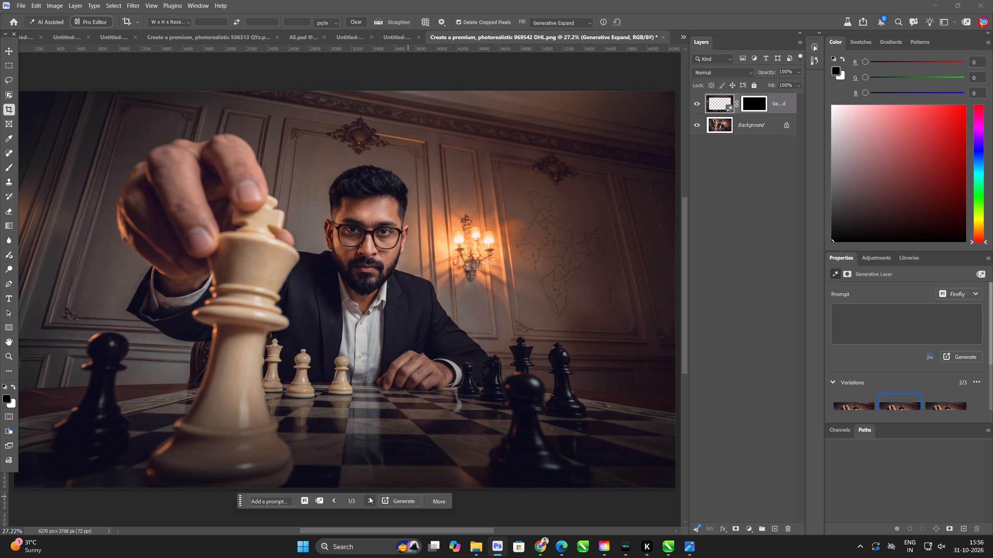
left_click(369, 497)
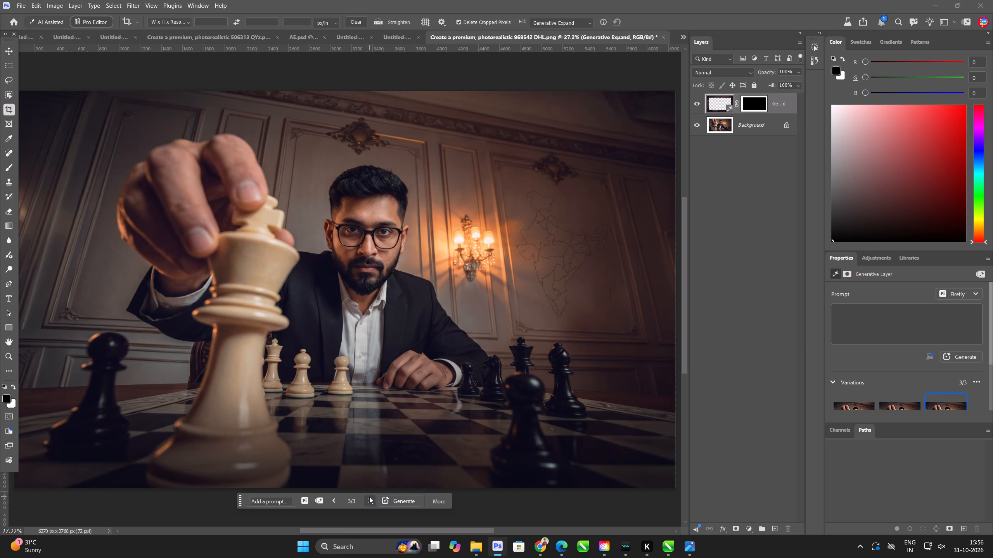
Stamp the background and generative layers into one merged layer above them.
left_click(8, 53)
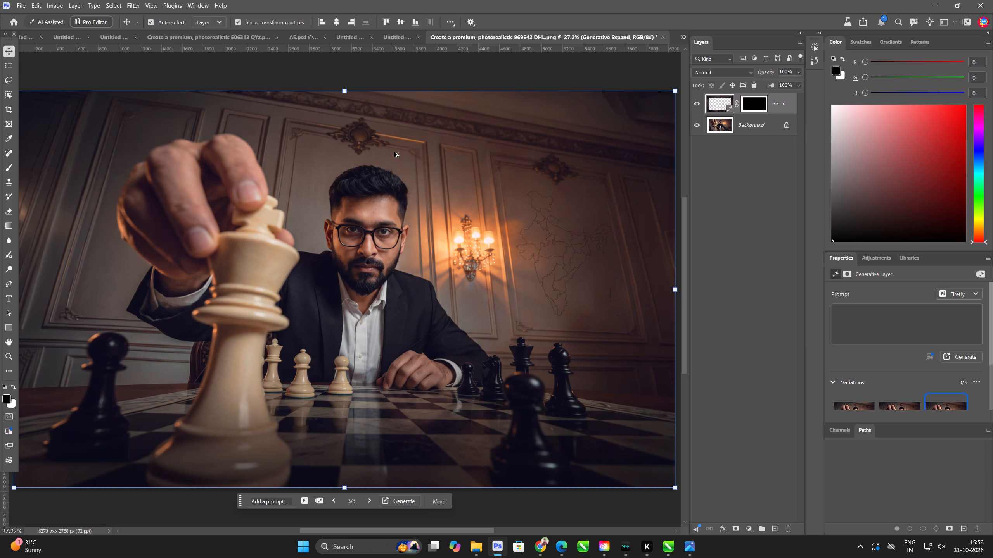
key("ctrl+alt+a")
key("ctrl+alt+shift+e")
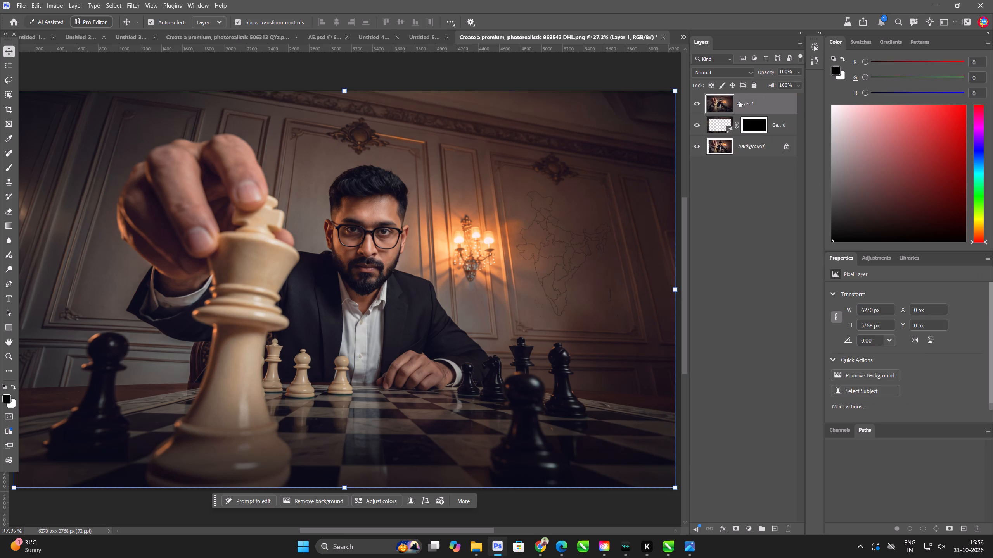
Copy the merged chess image into a new document made from the THUMBNAIL preset, 1920 x 1080 px at 300 ppi.
key("ctrl+c")
key("ctrl+c")
key("ctrl+c")
key("ctrl+n")
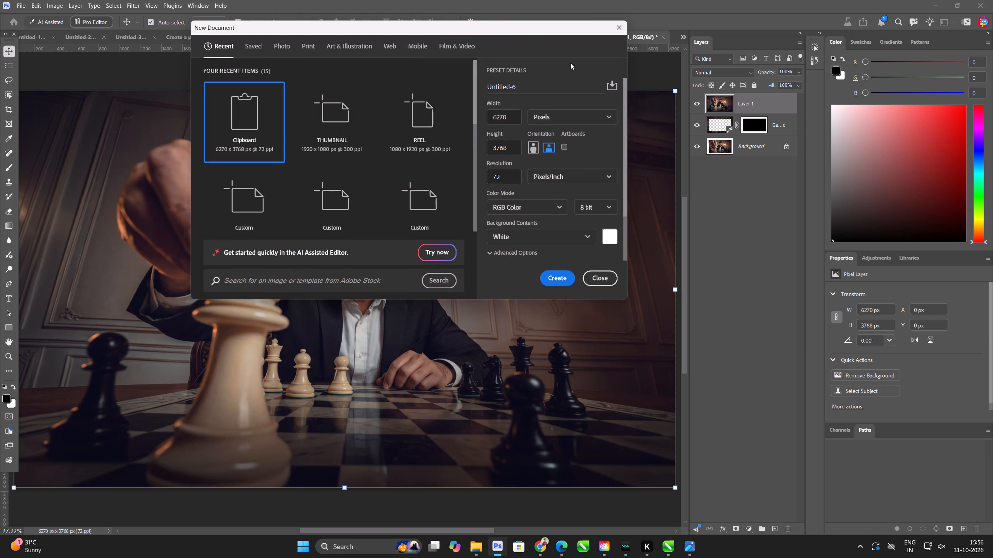
double_click(347, 135)
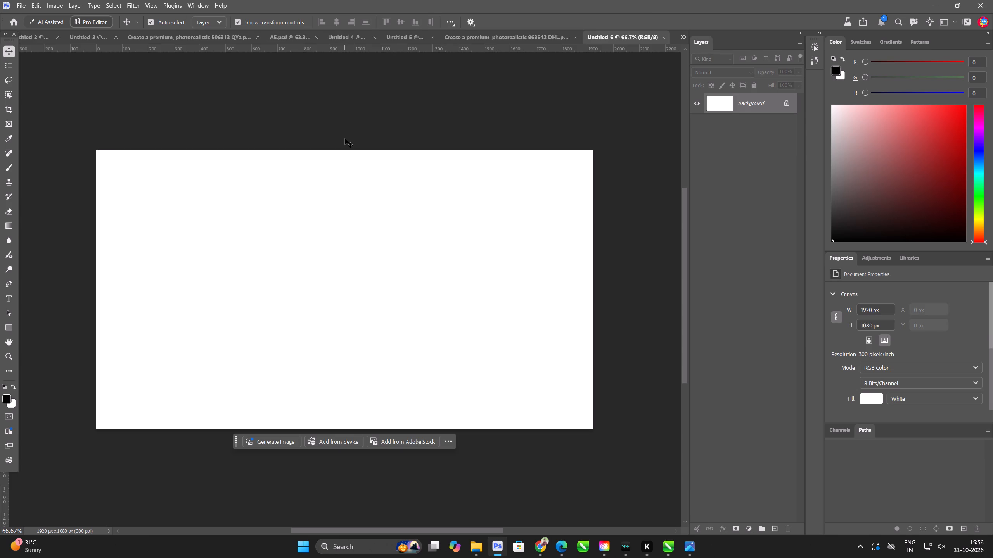
key("ctrl+v")
Convert the pasted image to a smart object and scale it to 1920 px wide, aligned with the canvas's top edge.
scroll(324, 139, "down", 17)
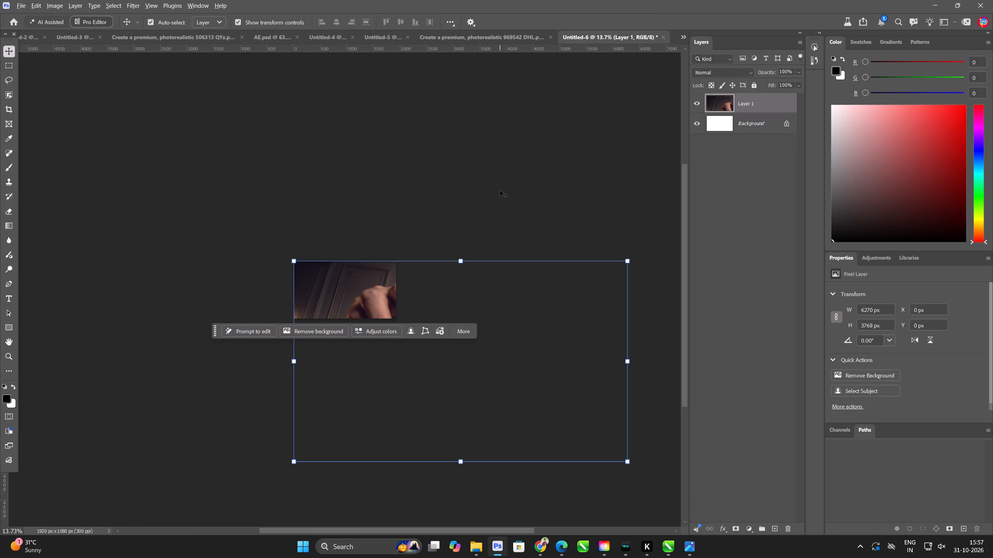
key("ctrl+alt+q")
left_click_drag(627, 362, 552, 360)
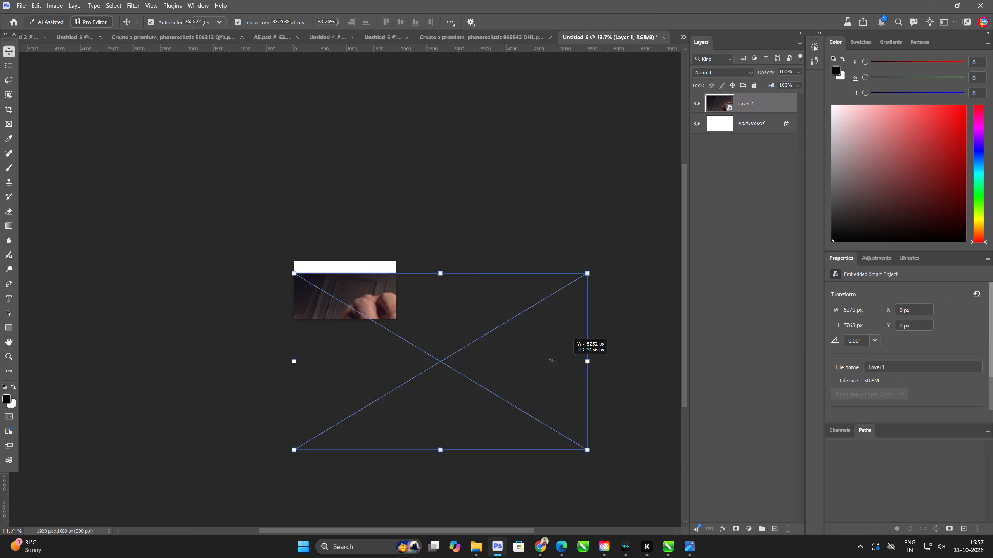
left_click_drag(552, 360, 397, 330)
left_click_drag(358, 362, 359, 292)
key("Return")
key("ctrl+0")
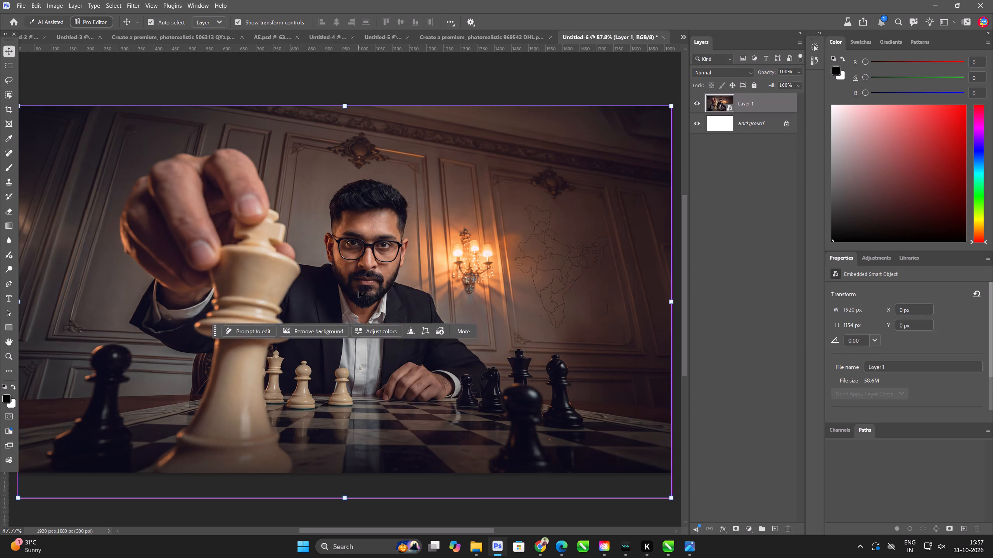
Nudge the chess image upward to a Y position of -28 px so more of the chessboard shows.
key("Up")
key("Up")
key("Up")
key("Up")
key("Up")
key("Up")
key("Up")
key("Up")
key("Up")
key("Up")
key("Up")
key("Up")
key("Up")
key("Up")
key("Up")
key("Up")
key("Up")
key("Up")
key("Up")
key("Up")
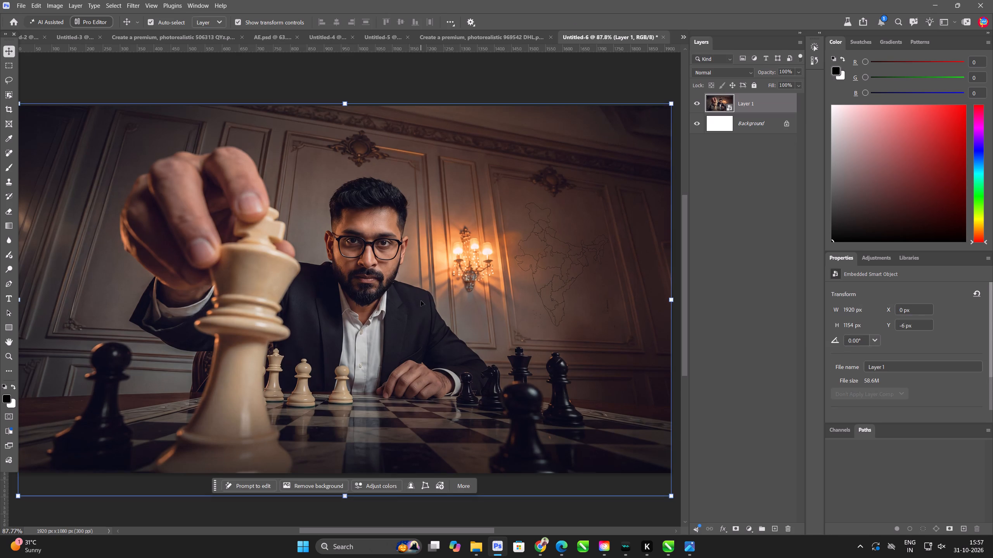
key("Up")
key("Up")
key("Up")
key("Up")
key("Up")
key("Up")
key("Up")
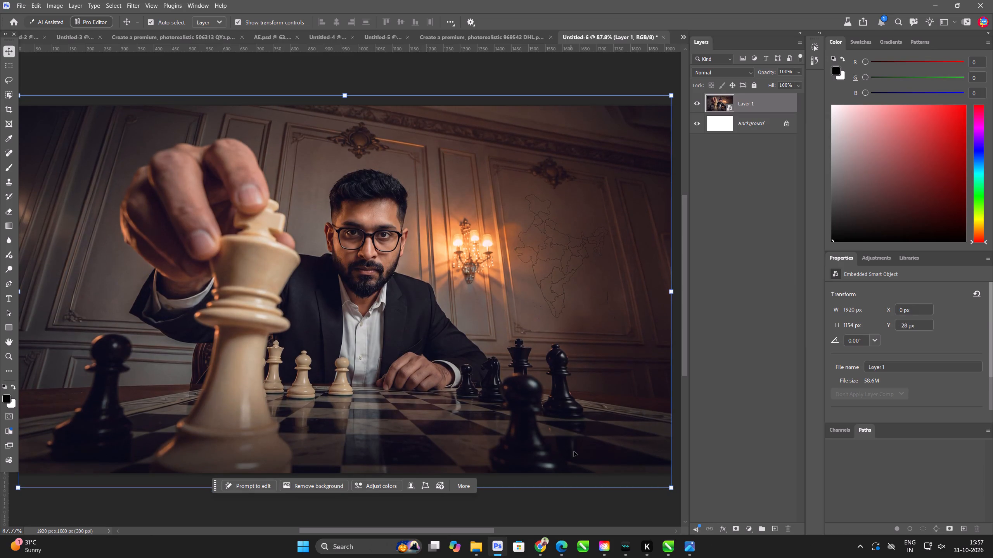
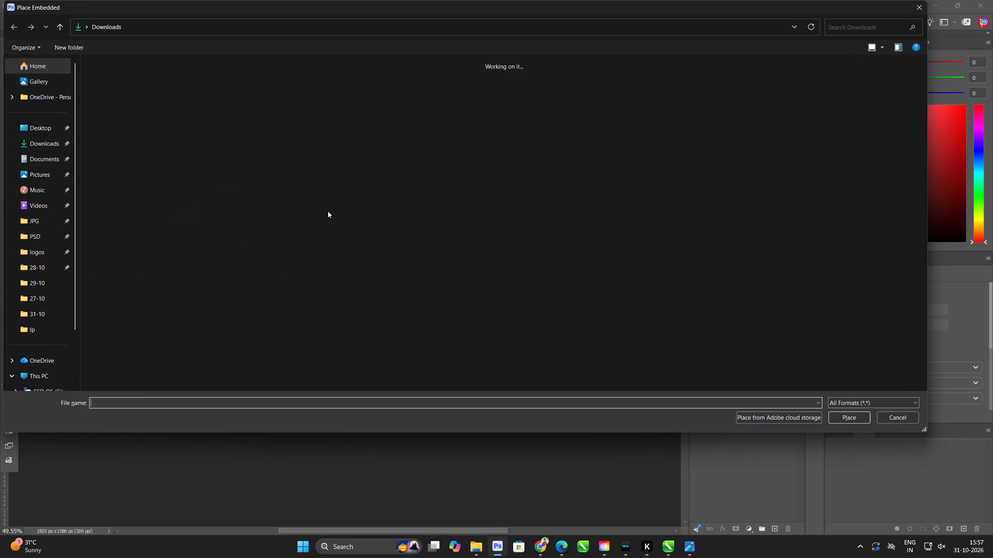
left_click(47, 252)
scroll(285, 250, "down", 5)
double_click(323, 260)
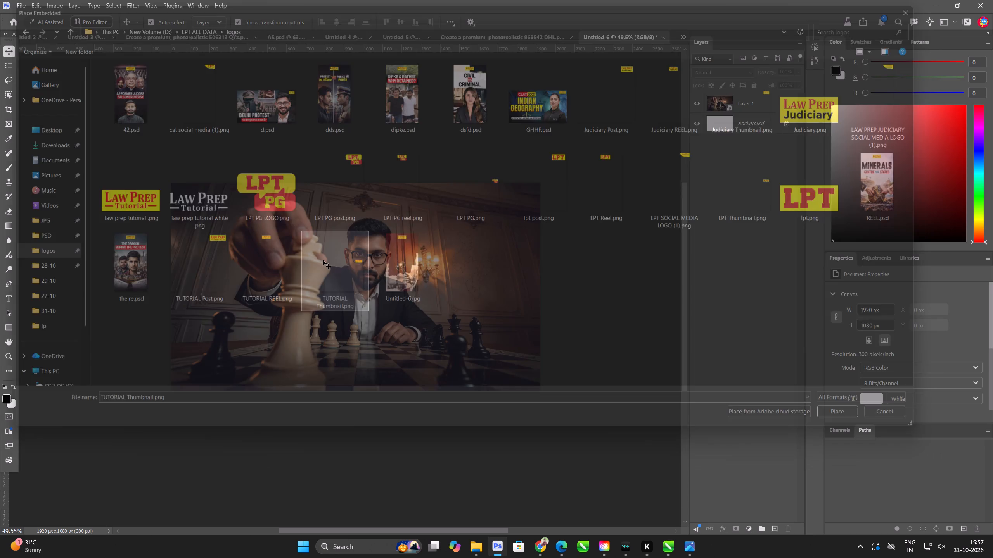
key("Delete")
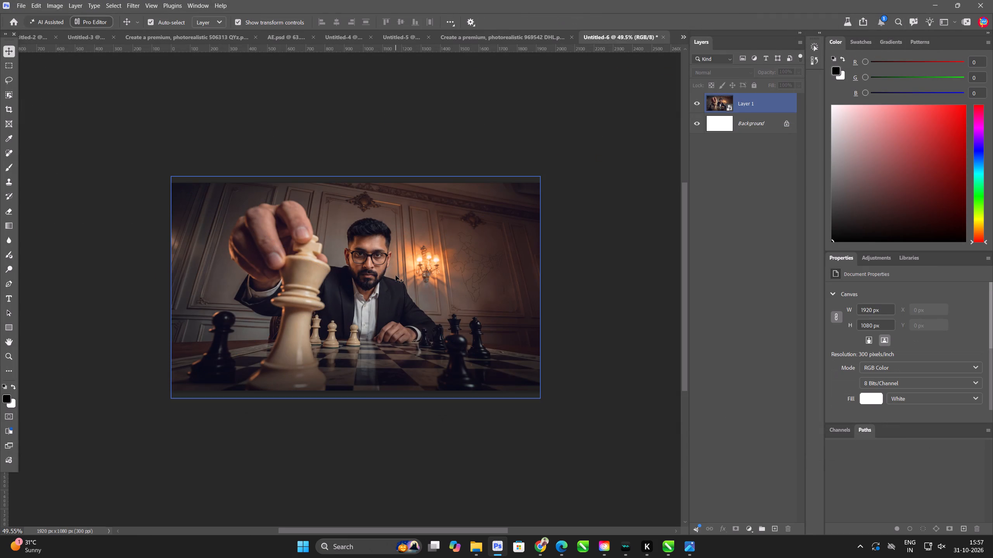
Place the Judiciary Thumbnail.png logo from the logos folder as an embedded layer above the chess image.
key("ctrl+shift+m")
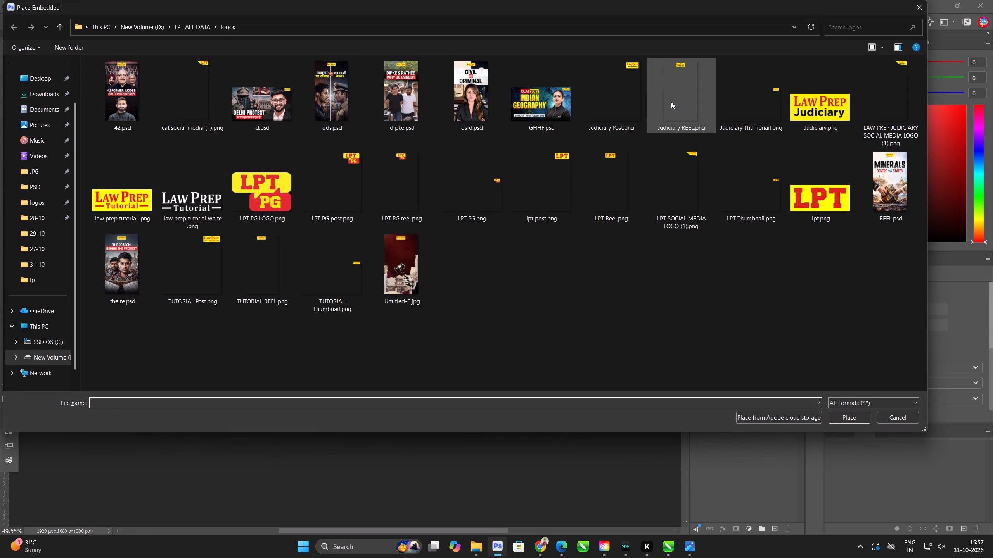
double_click(765, 94)
key("Return")
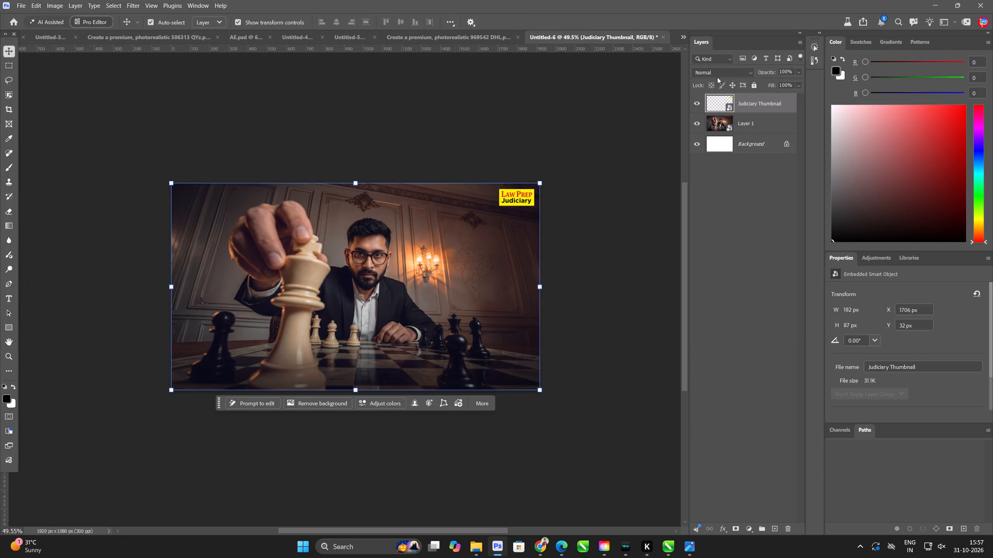
Add a horizontal text layer with the pasted title JUDICIARY EXAMS 2027 in the Outfit Black font.
left_click(10, 298)
left_click(298, 363)
key("ctrl+v")
key("ctrl+a")
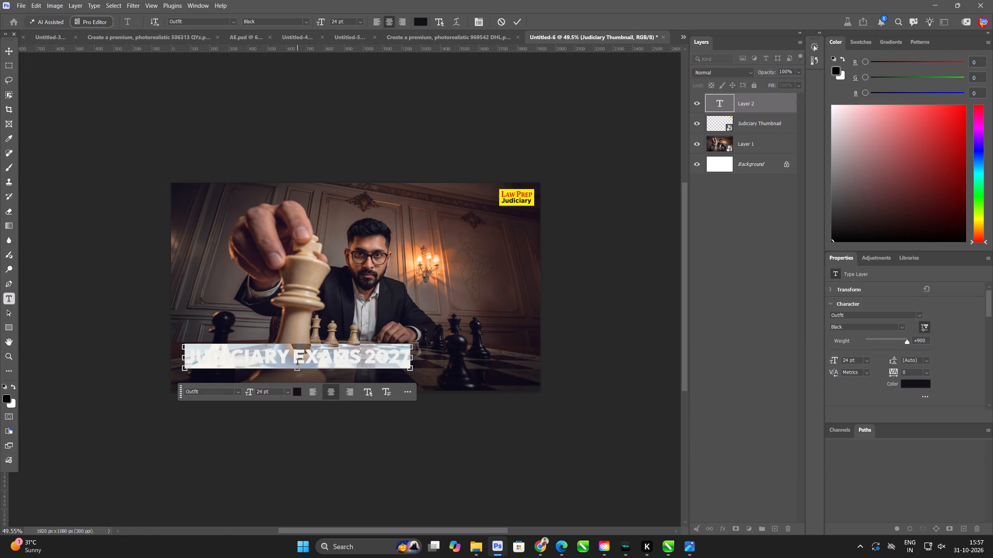
Move the title to the top of the canvas beside the logo and scale it to about 125.5%.
left_click(8, 51)
left_click_drag(315, 354, 364, 196)
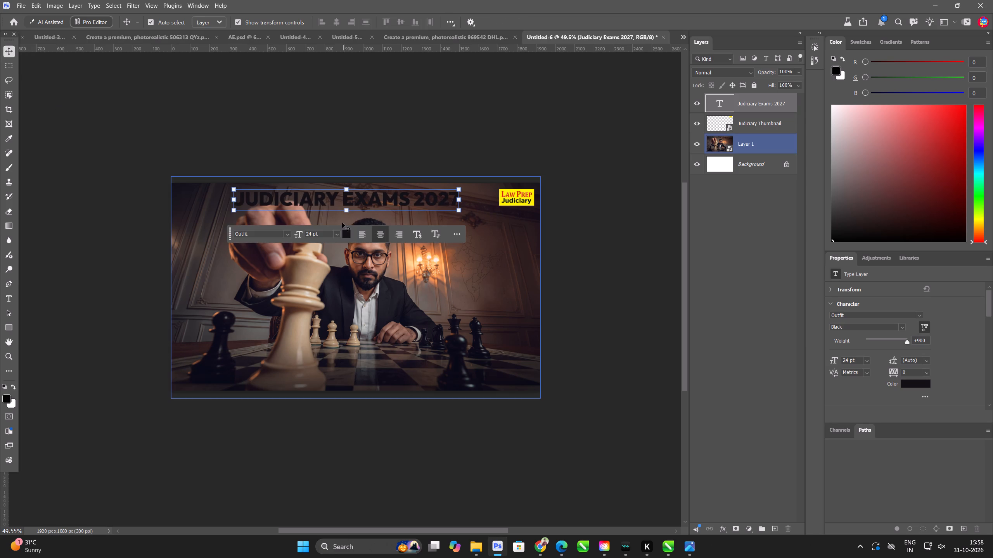
left_click_drag(342, 213, 340, 218)
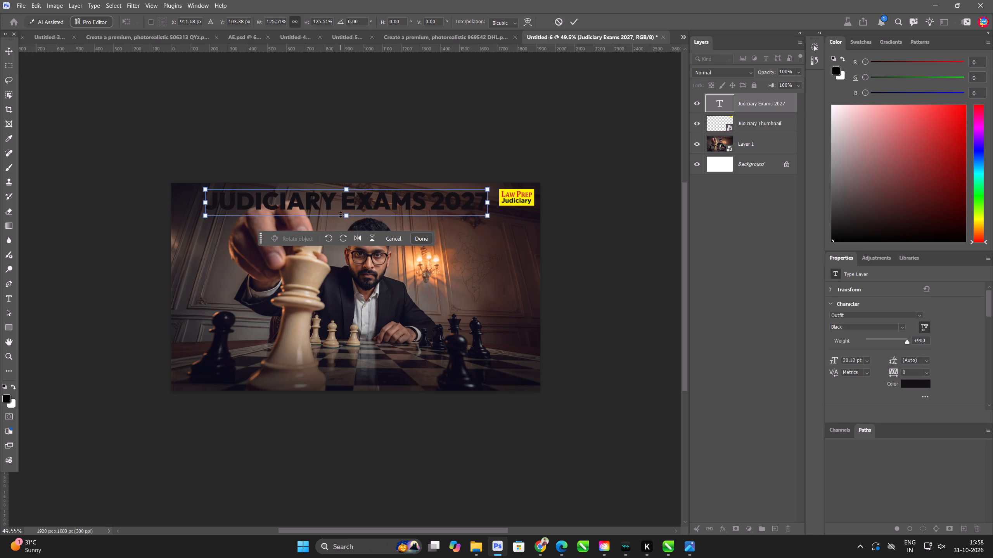
left_click_drag(342, 212, 334, 211)
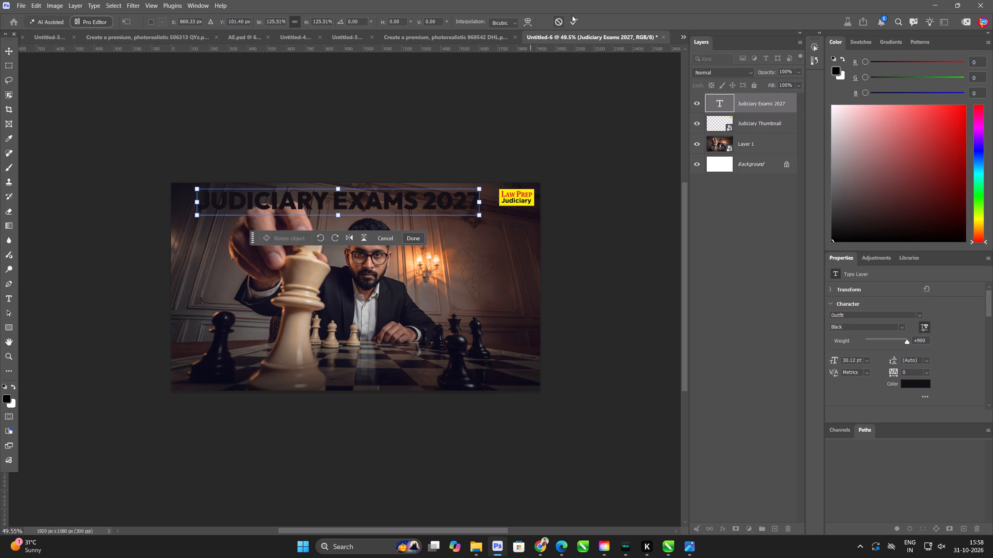
left_click(579, 19)
Change the title's text colour to pure white.
left_click(923, 383)
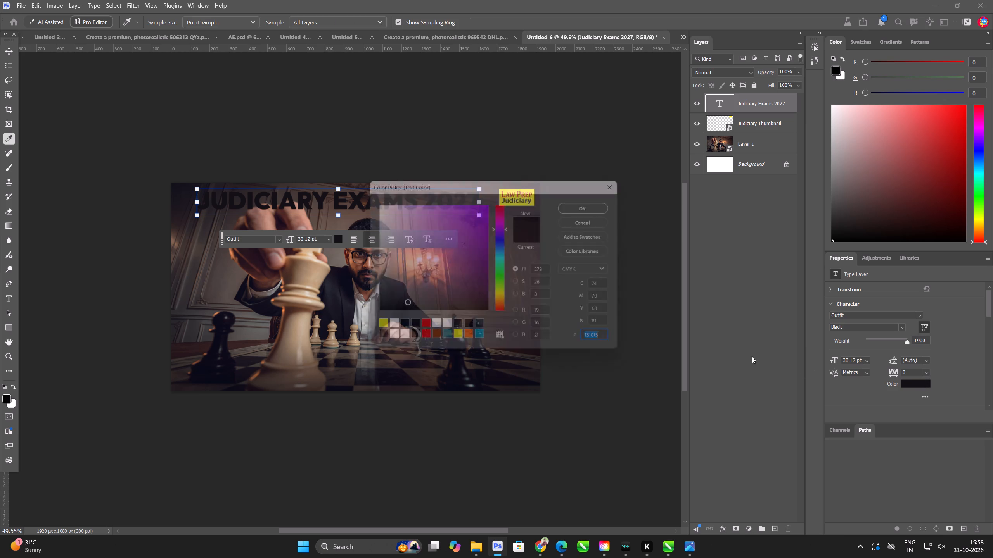
left_click_drag(437, 261, 276, 149)
left_click(590, 205)
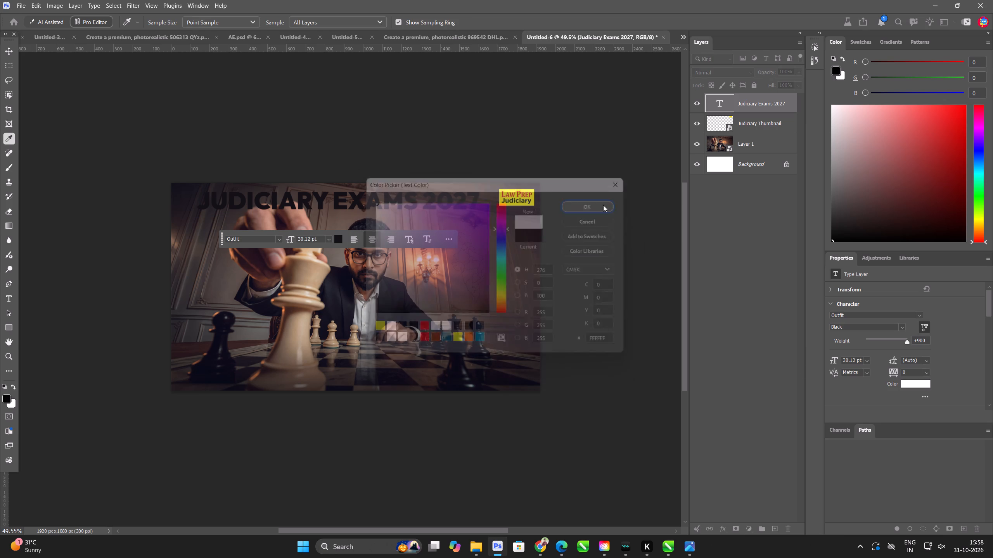
left_click(657, 247)
Nudge the title slightly right and up, closer to the canvas's top edge.
scroll(399, 198, "up", 6)
left_click_drag(293, 197, 297, 196)
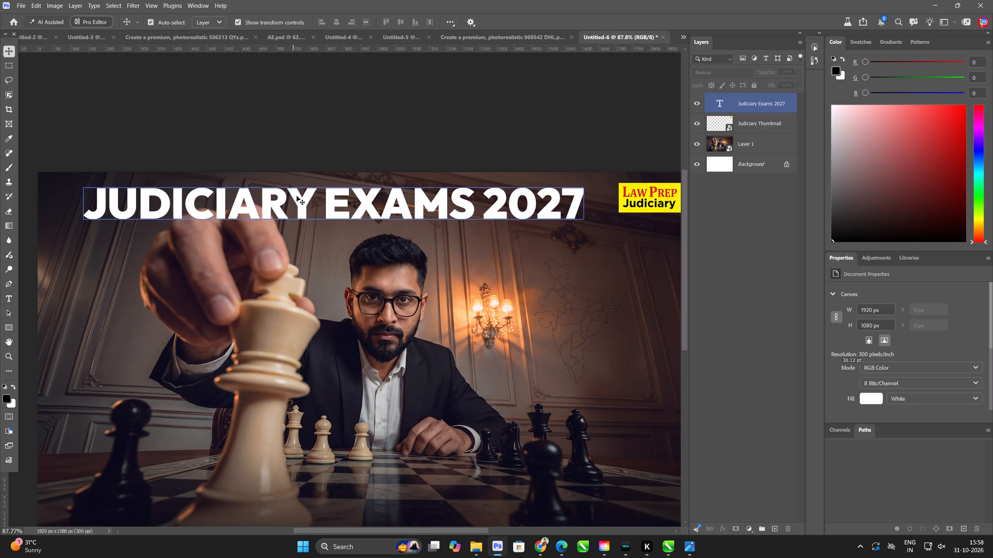
left_click_drag(297, 196, 303, 191)
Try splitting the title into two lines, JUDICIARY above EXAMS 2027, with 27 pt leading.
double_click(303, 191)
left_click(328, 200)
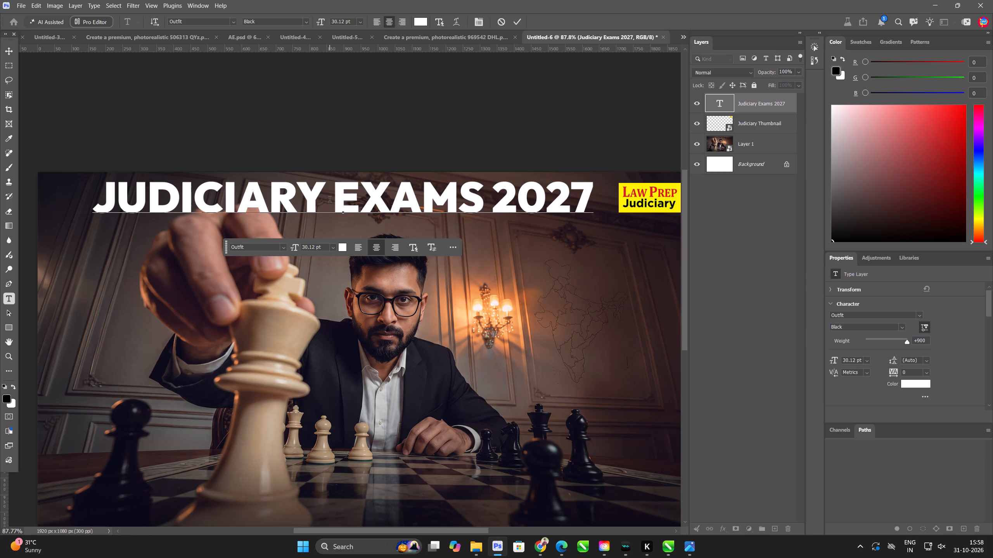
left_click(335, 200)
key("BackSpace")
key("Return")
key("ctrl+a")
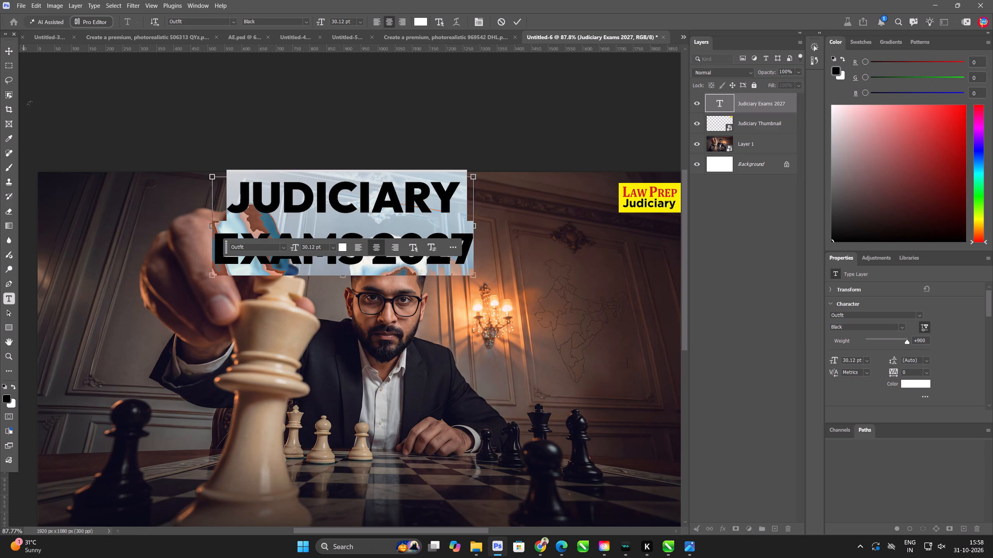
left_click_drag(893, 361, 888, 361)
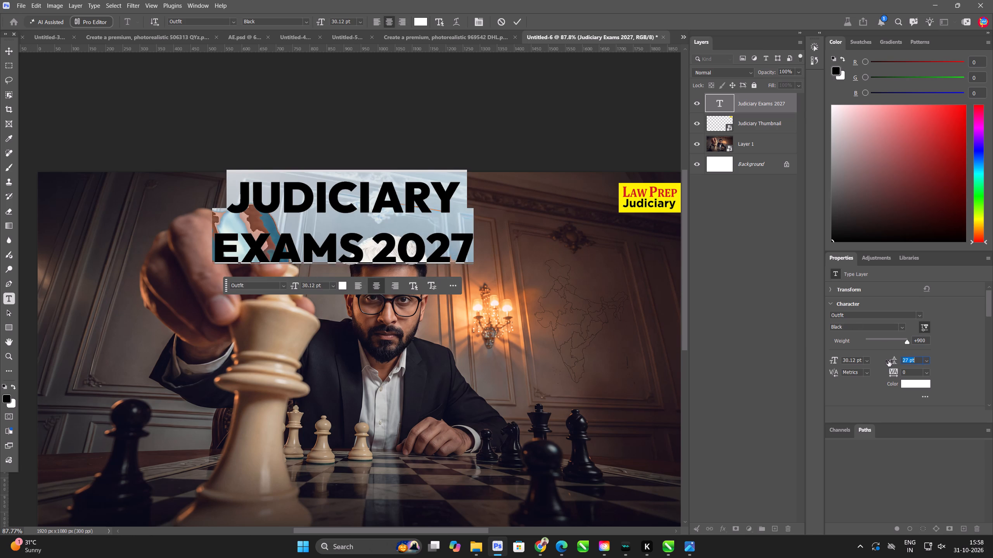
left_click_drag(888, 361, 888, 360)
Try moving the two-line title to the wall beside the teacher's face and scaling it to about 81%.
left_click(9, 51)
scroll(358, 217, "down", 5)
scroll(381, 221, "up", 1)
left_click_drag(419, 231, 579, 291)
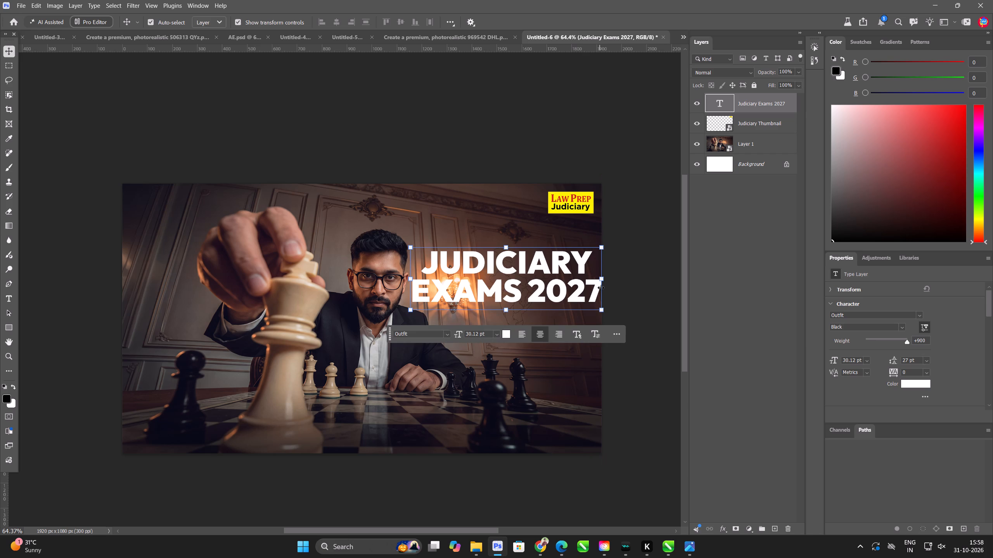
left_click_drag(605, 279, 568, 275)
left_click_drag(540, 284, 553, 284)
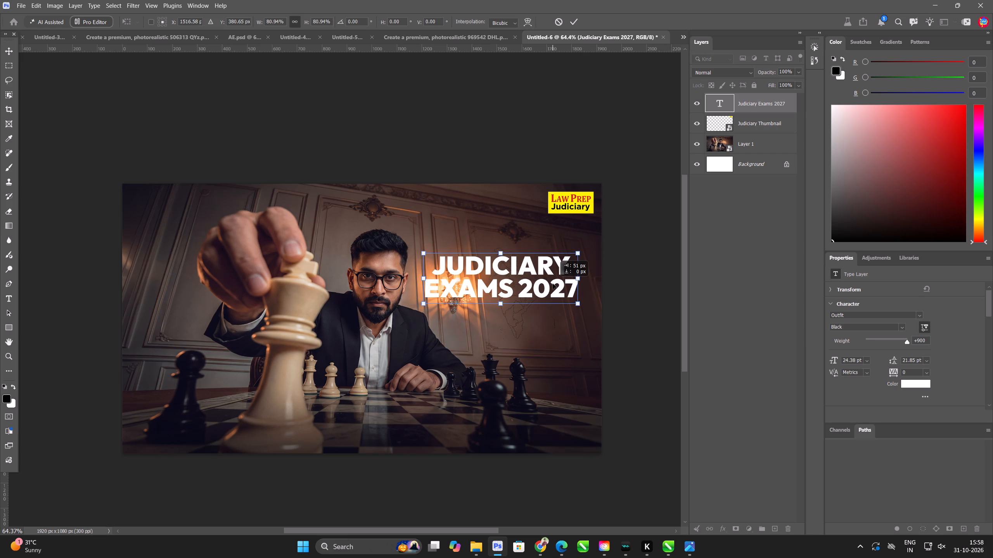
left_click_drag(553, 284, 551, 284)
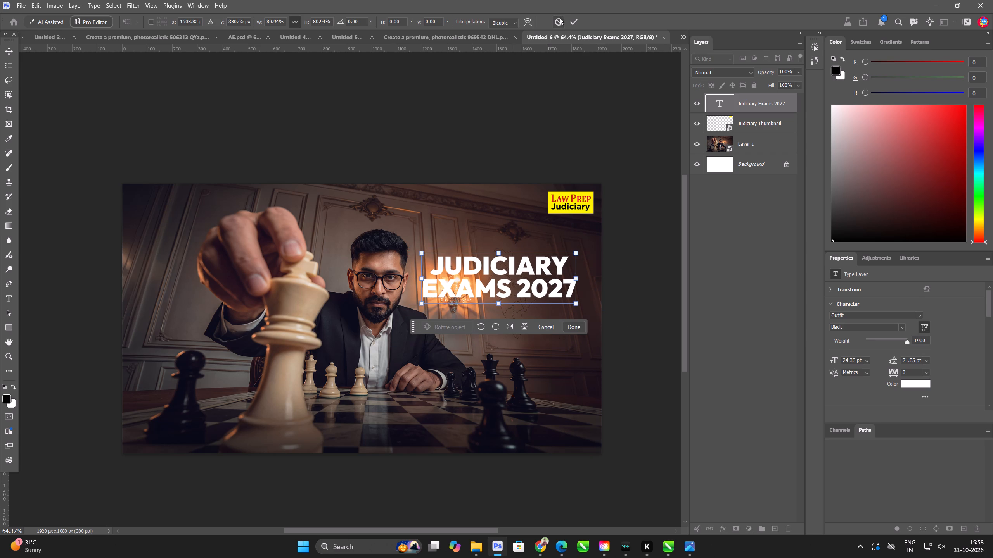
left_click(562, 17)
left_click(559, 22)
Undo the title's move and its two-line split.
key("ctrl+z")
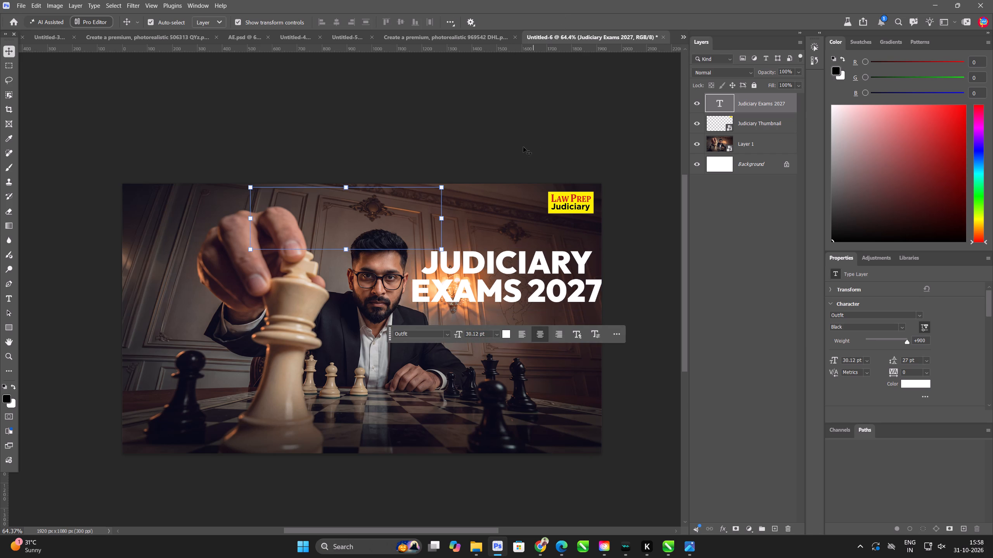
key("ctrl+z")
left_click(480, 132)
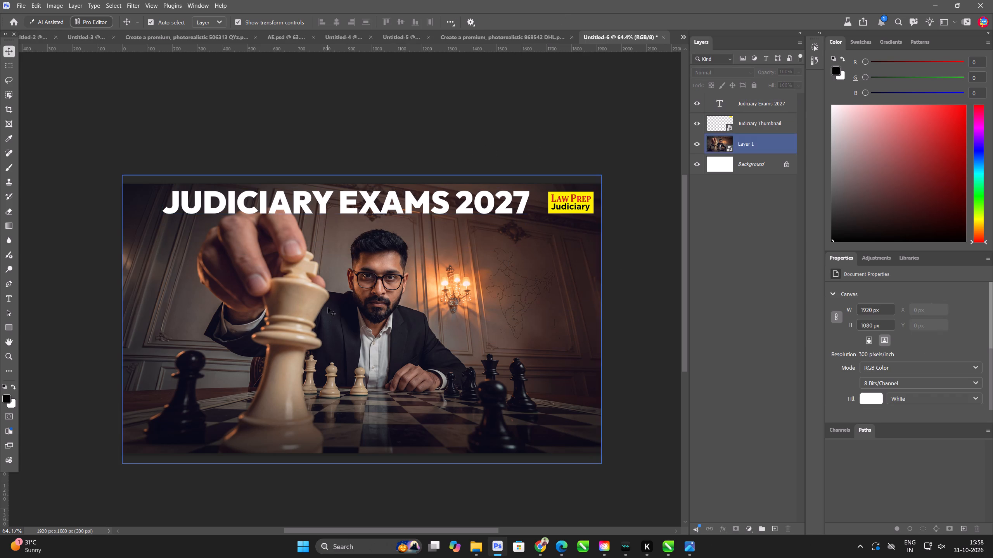
Use Select Subject on the chess image, Layer 1, and copy the selected subject to a new layer.
left_click(328, 308)
left_click(62, 112)
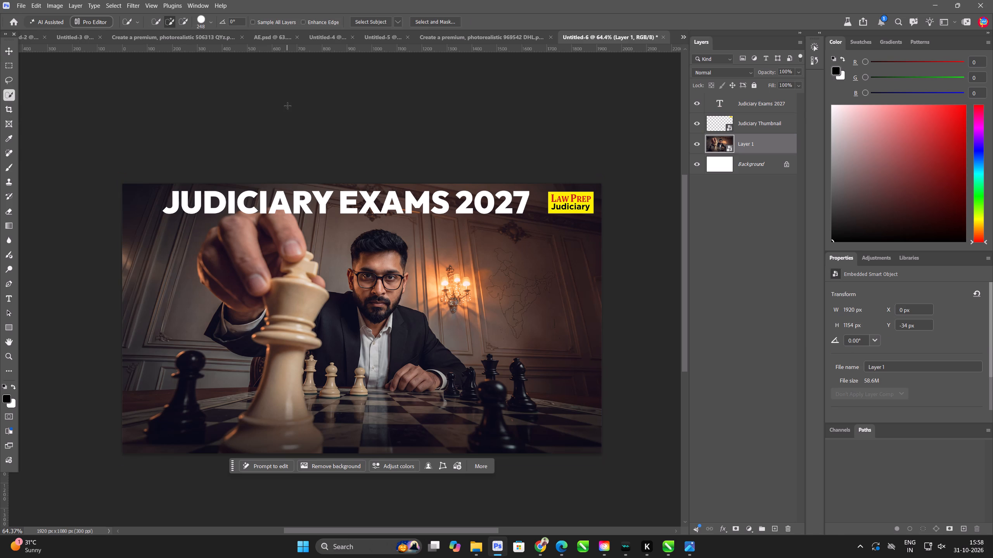
left_click(377, 22)
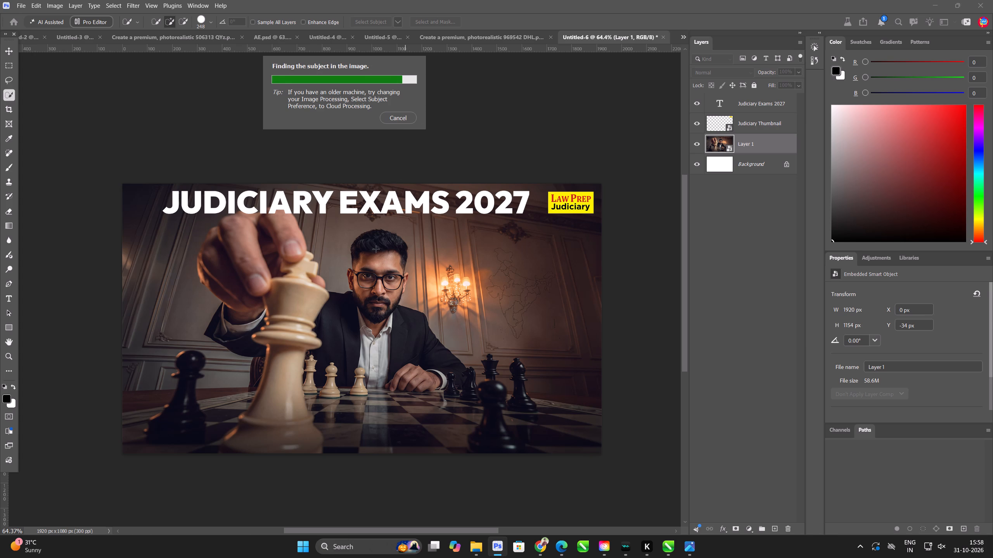
scroll(373, 253, "down", 1)
scroll(302, 265, "up", 5)
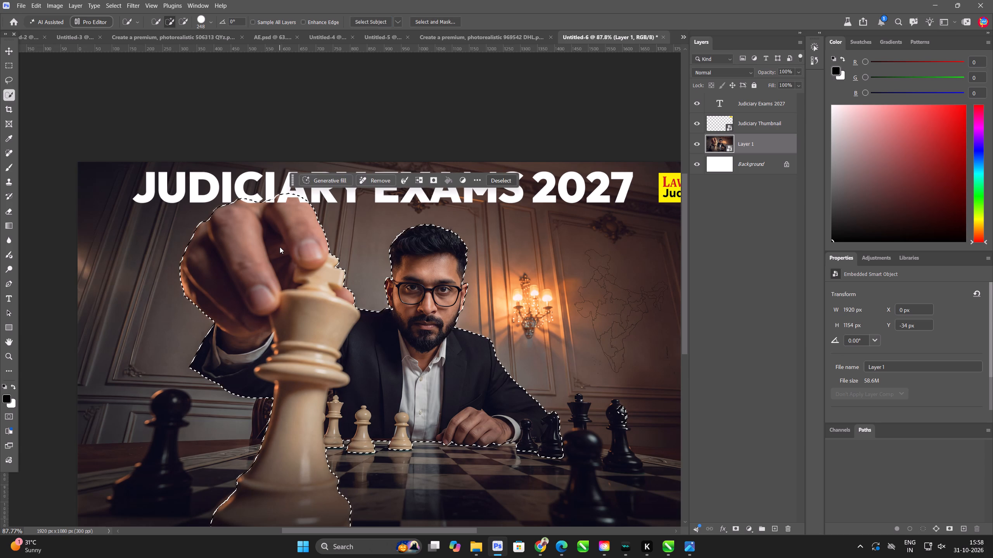
key("ctrl+j")
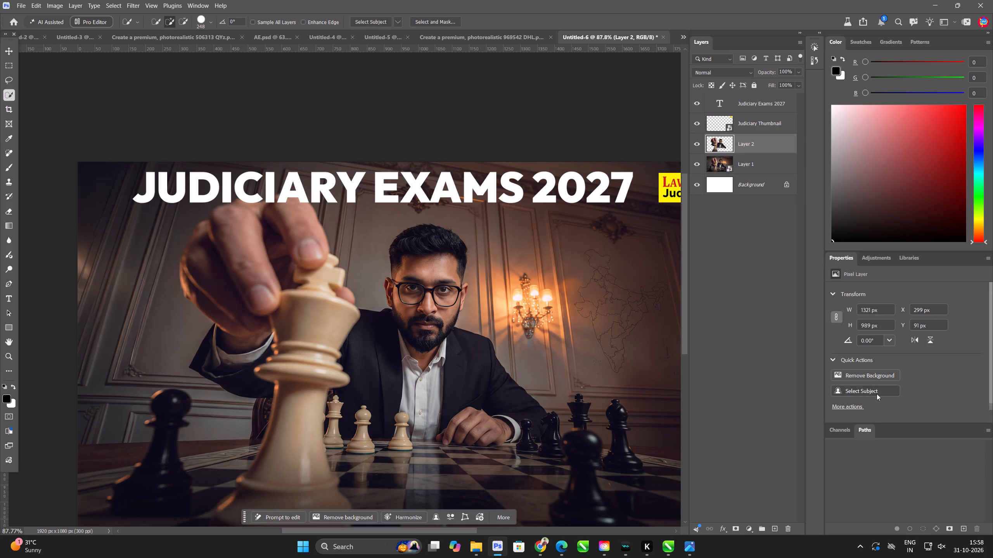
Reorder the layers so the title sits behind the subject cutout and above the chess image, with the logo layer topmost.
left_click_drag(757, 119, 760, 123)
left_click_drag(762, 109, 761, 158)
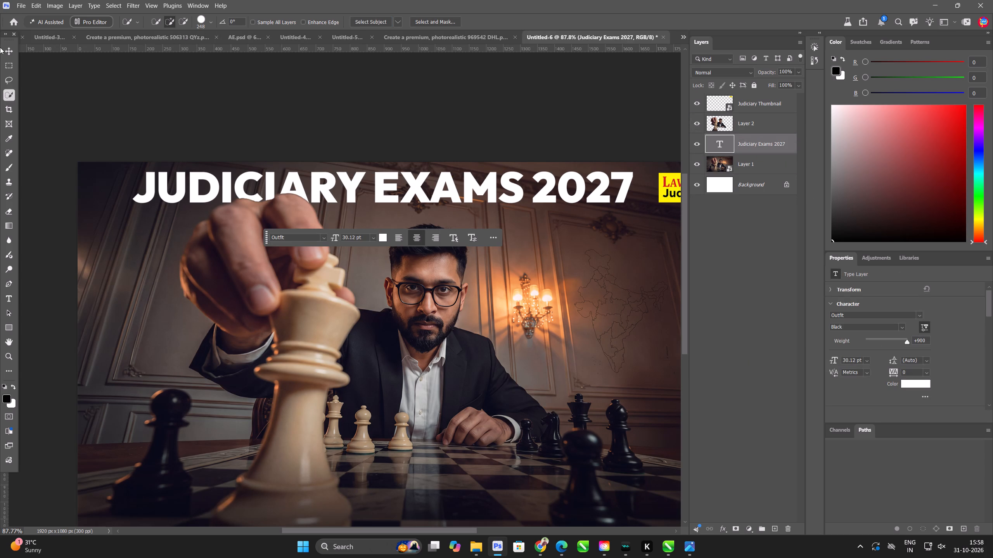
left_click(13, 50)
left_click(394, 92)
scroll(399, 105, "down", 8)
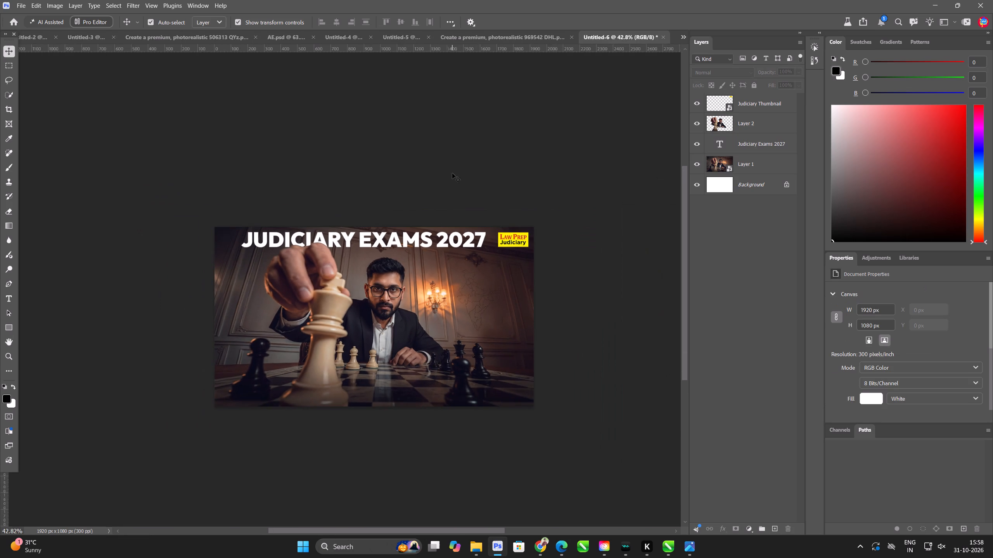
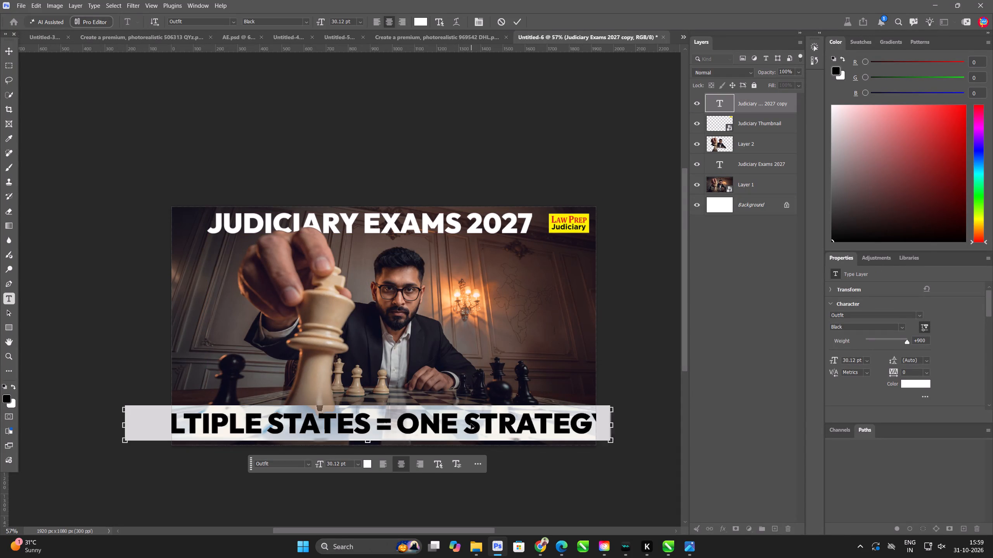
Split the tagline MULTIPLE STATES = ONE STRATEGY into two lines after the equals sign and move it up over the chess pieces.
left_click(398, 422)
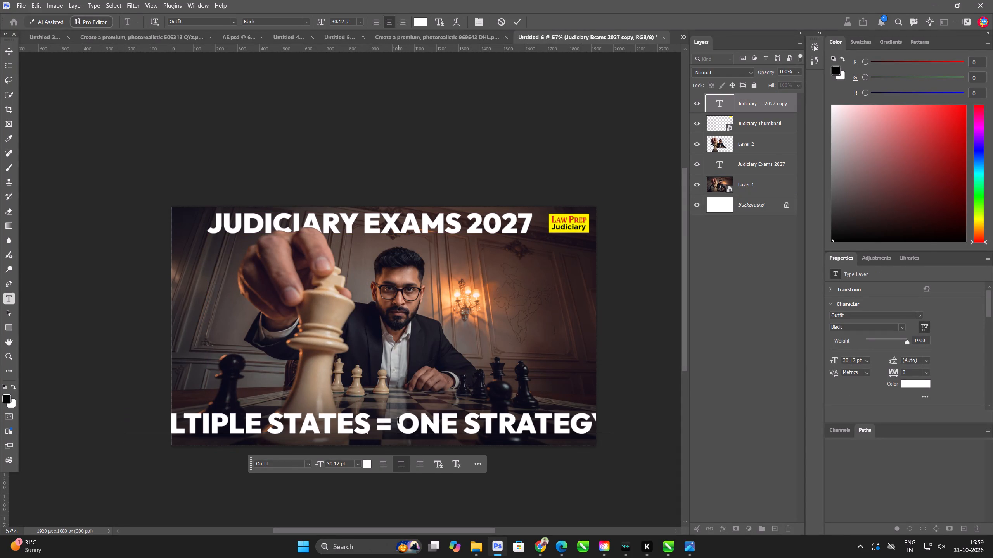
key("Return")
key("ctrl+a")
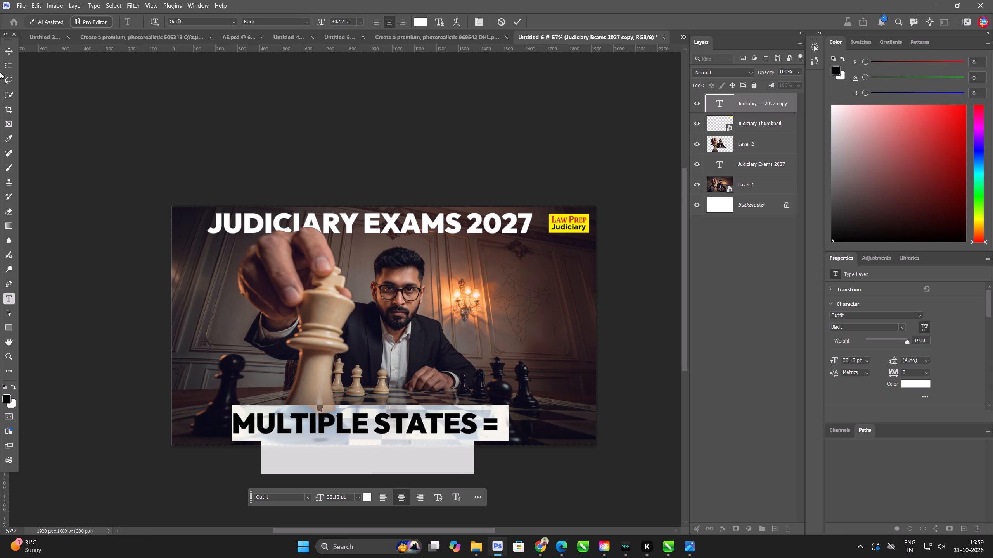
left_click(11, 52)
left_click_drag(412, 424, 410, 363)
double_click(410, 363)
left_click(487, 363)
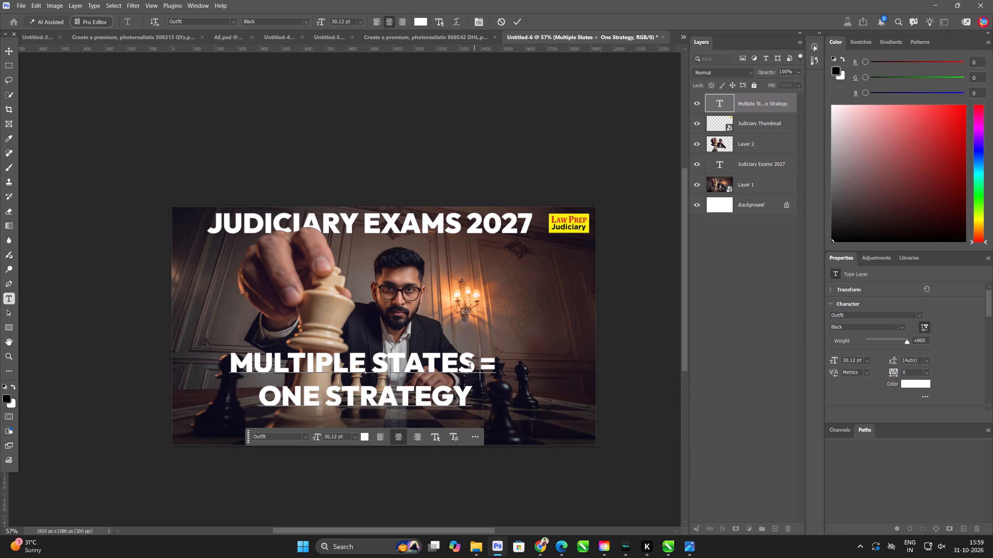
key("ctrl+a")
left_click(10, 50)
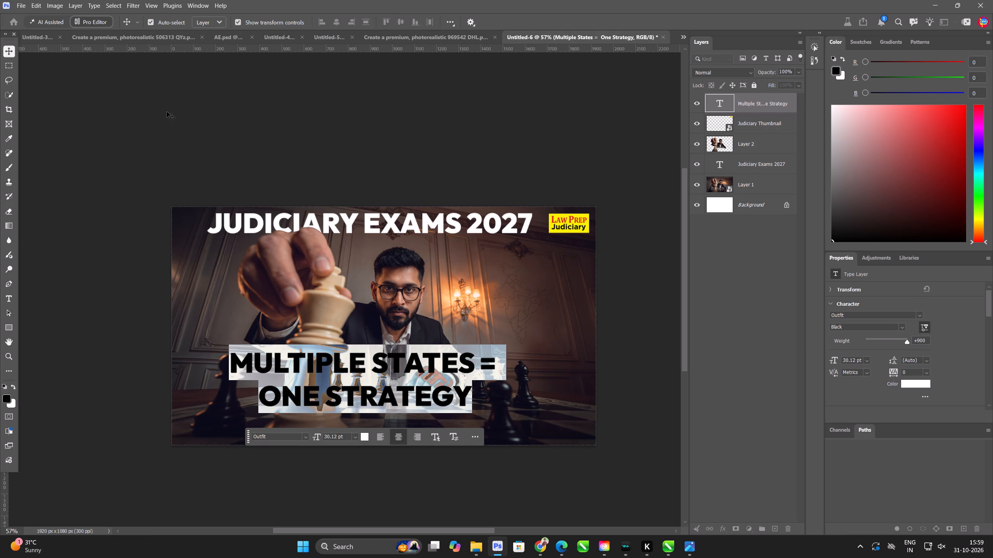
Hide the two-line tagline text layer.
left_click(695, 105)
left_click(129, 326)
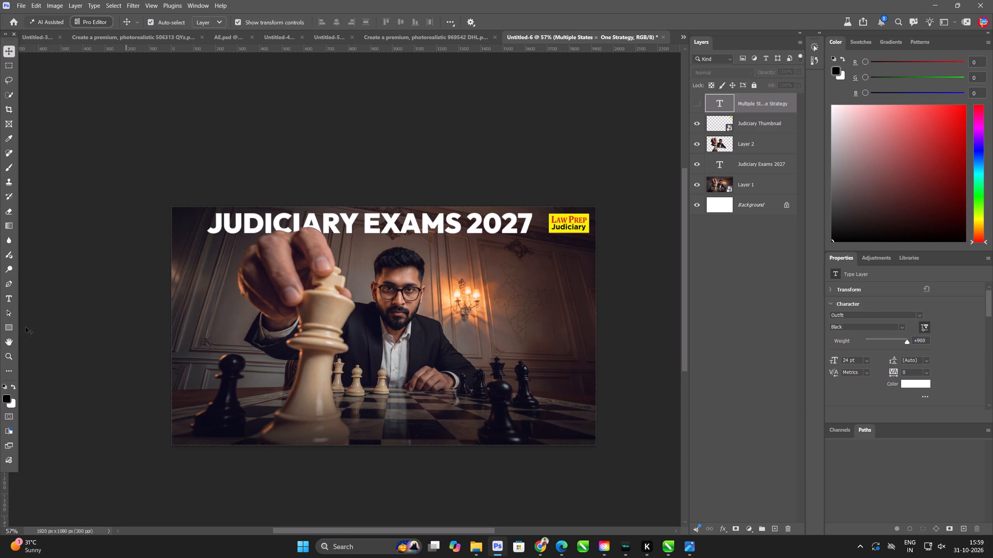
Draw a red rectangle about 1481 x 163 px across the chessboard near the bottom of the image.
left_click(6, 329)
left_click_drag(209, 404, 466, 430)
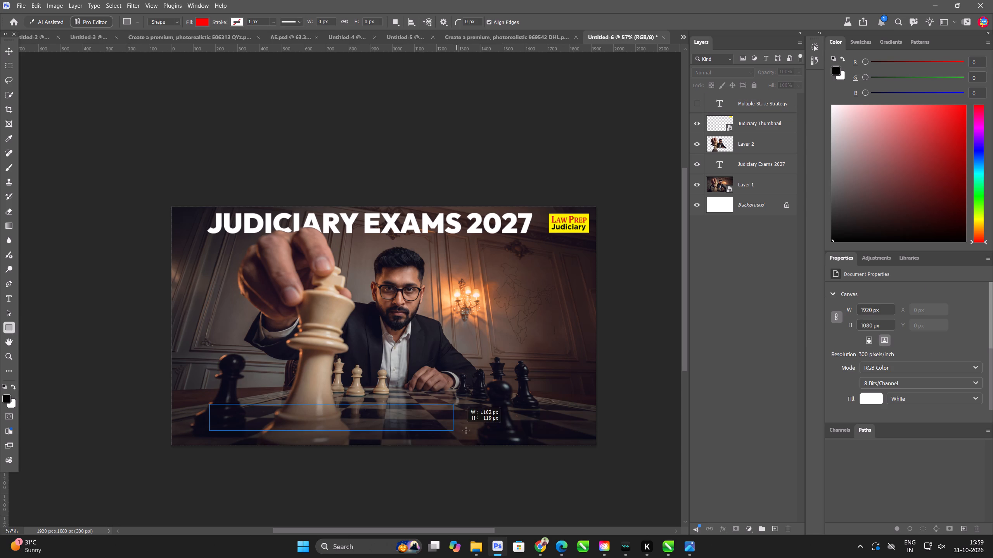
left_click_drag(466, 430, 536, 440)
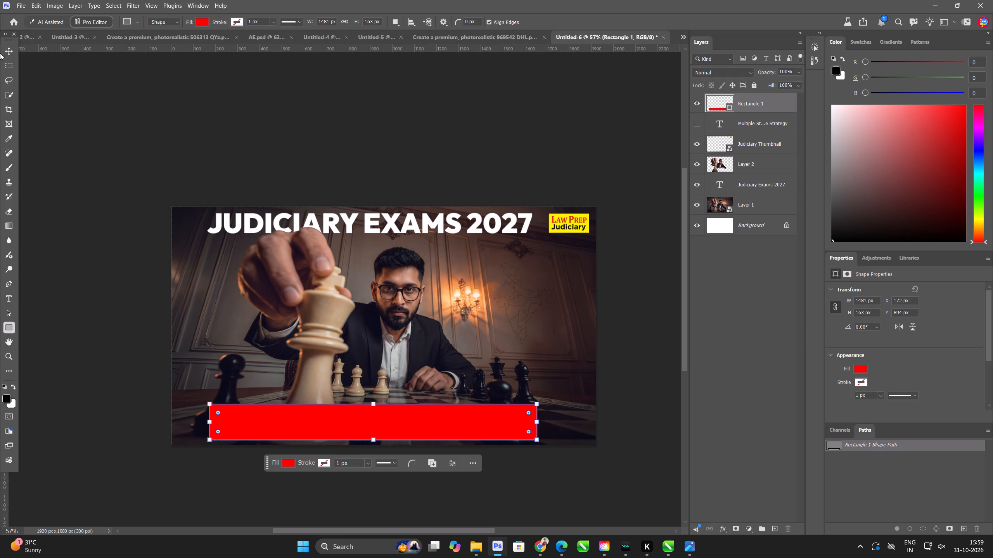
Set alignment to the canvas and centre the red rectangle horizontally on it.
left_click(9, 48)
left_click(448, 22)
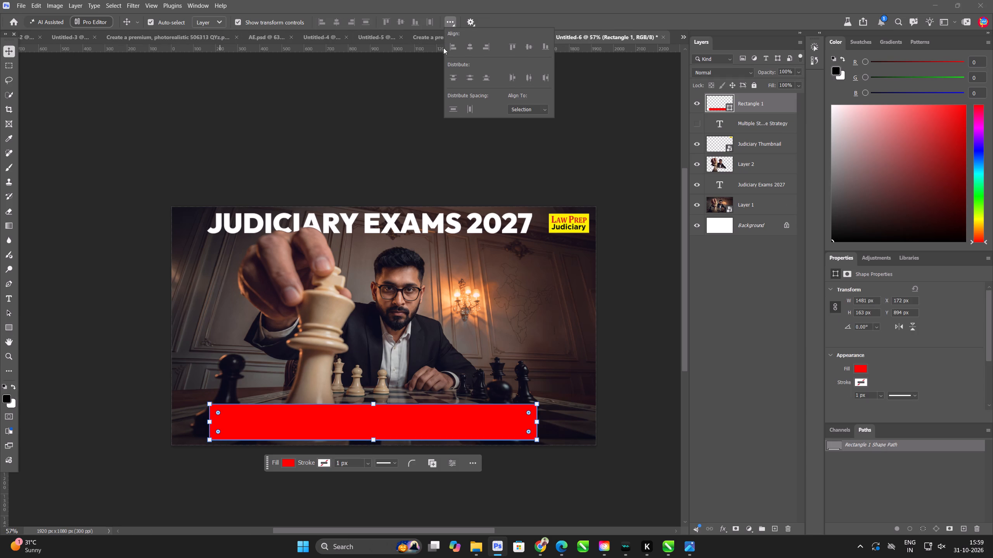
left_click(512, 115)
left_click(519, 112)
left_click(520, 129)
left_click(333, 21)
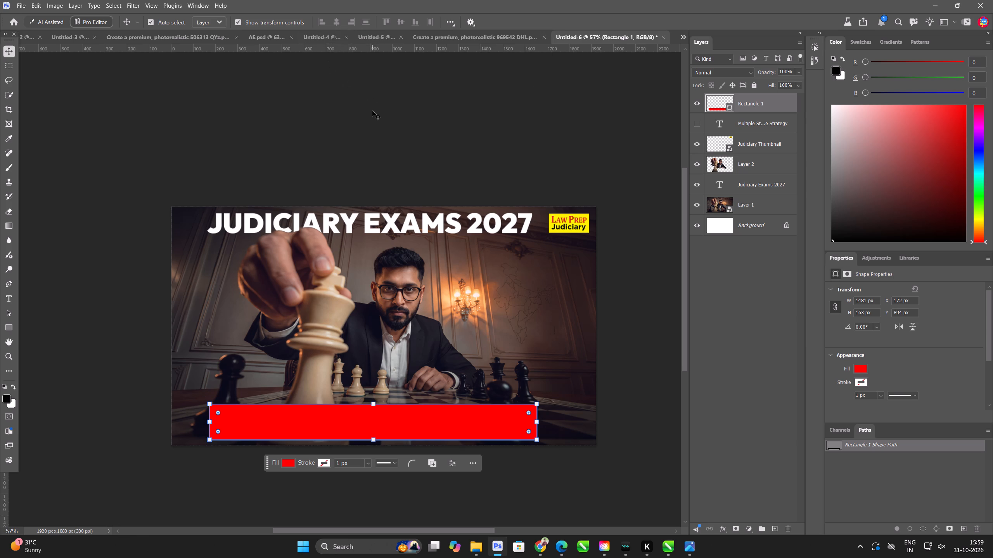
left_click(389, 272)
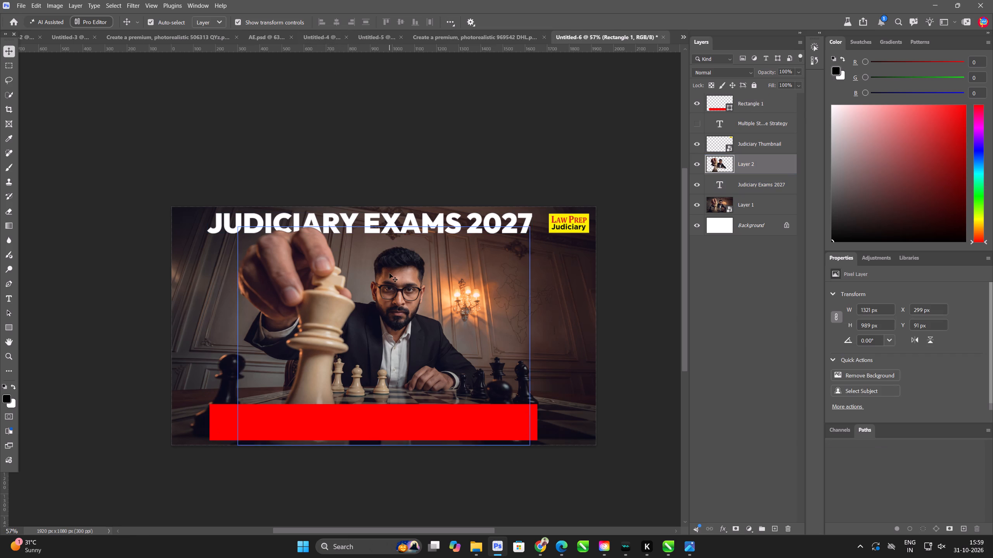
left_click(365, 424)
left_click(336, 22)
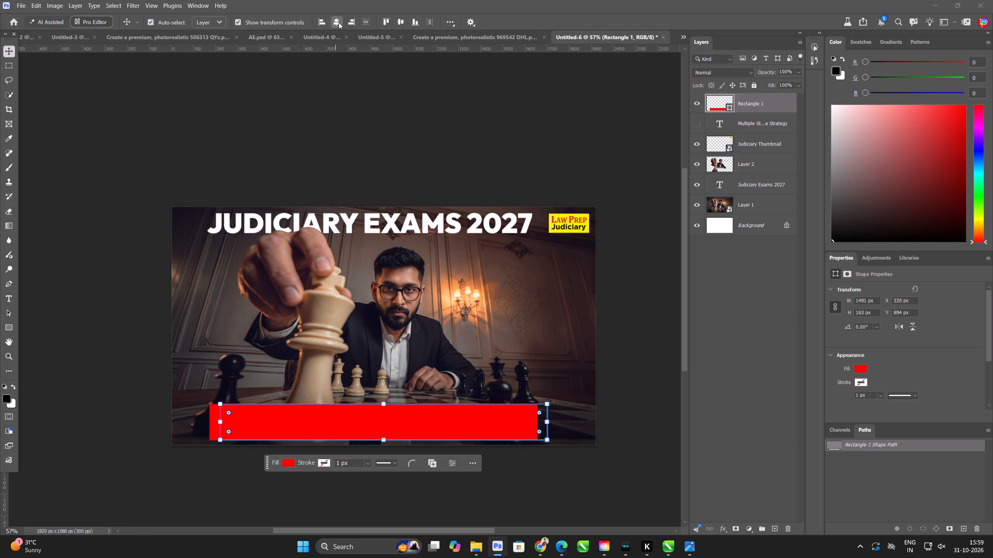
left_click(466, 88)
left_click(456, 439)
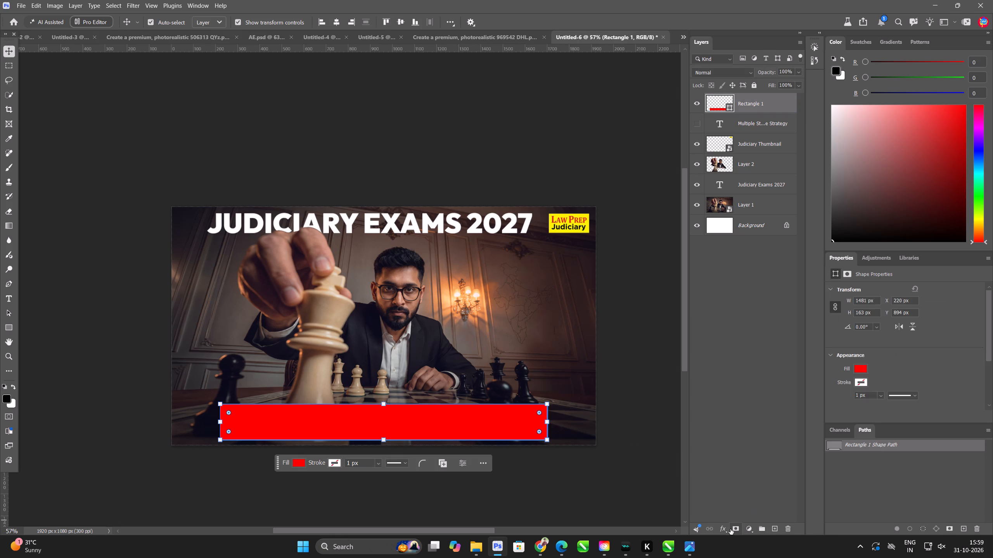
Add a red Outer Glow to the rectangle with a size of about 68 px.
left_click_drag(725, 530, 726, 524)
left_click(742, 518)
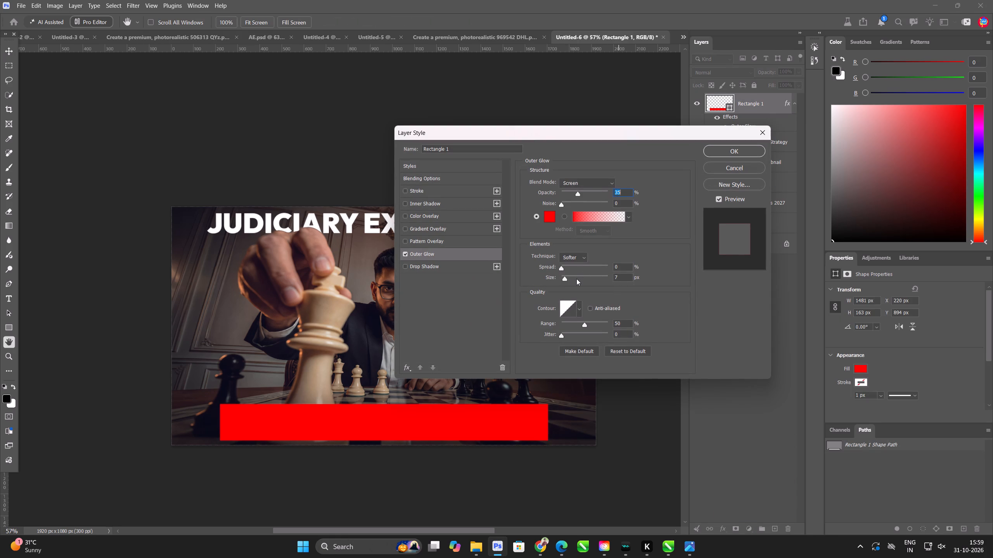
left_click(577, 279)
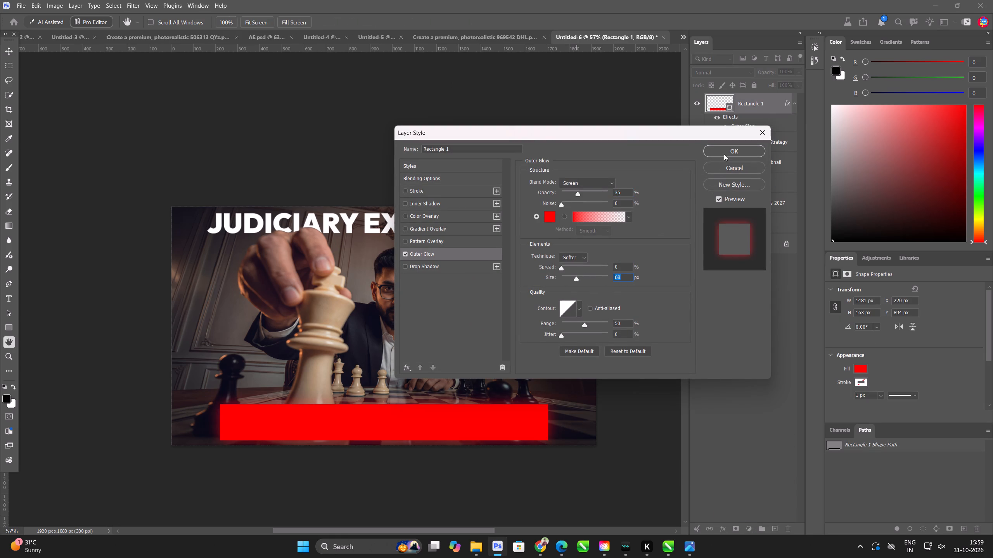
left_click(724, 154)
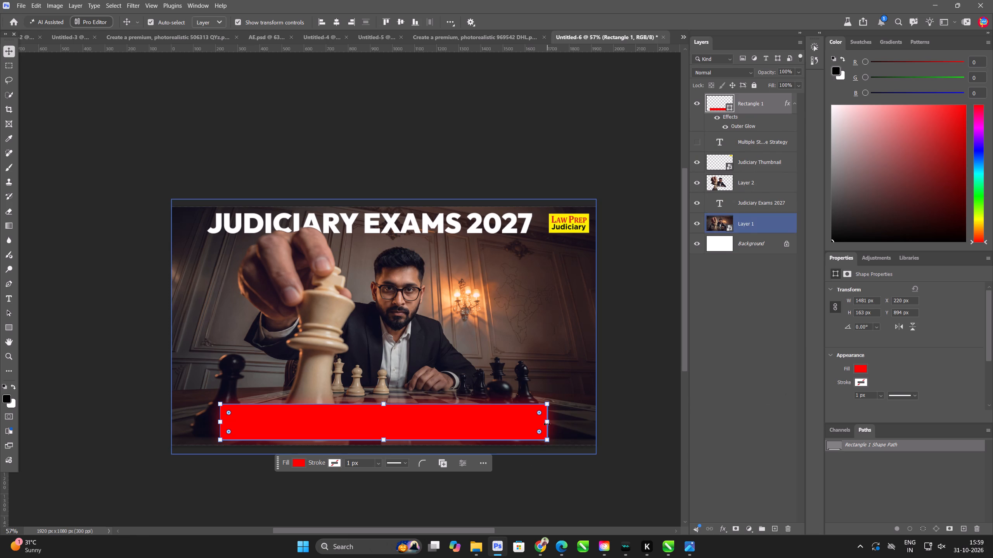
Narrow the red rectangle to about 83% of its width and shift it back to the canvas's horizontal centre.
left_click_drag(544, 424, 488, 429, "shift")
left_click_drag(341, 430, 372, 430)
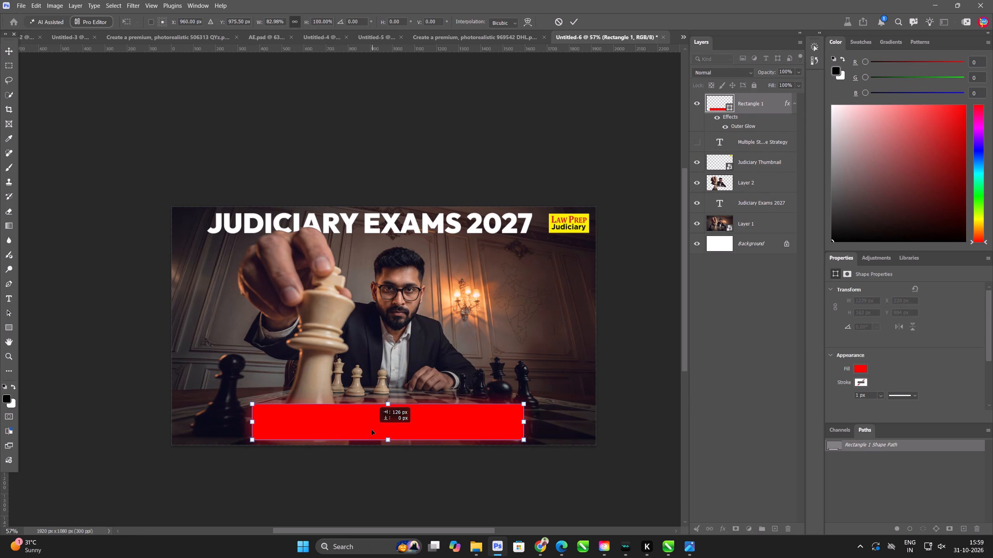
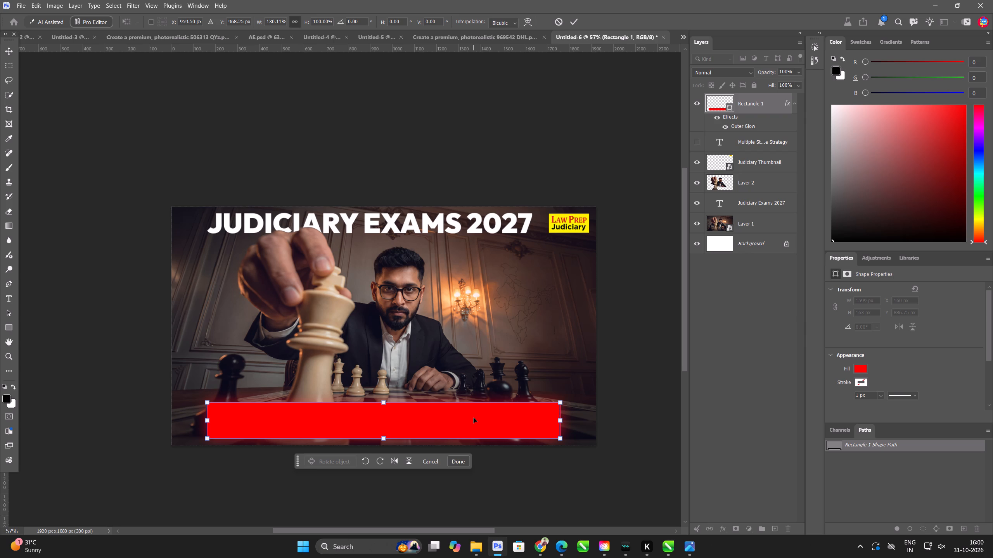
Add a linear black-to-transparent Gradient Fill layer at 90° and place it directly beneath the red rectangle.
left_click(666, 405)
left_click(754, 530)
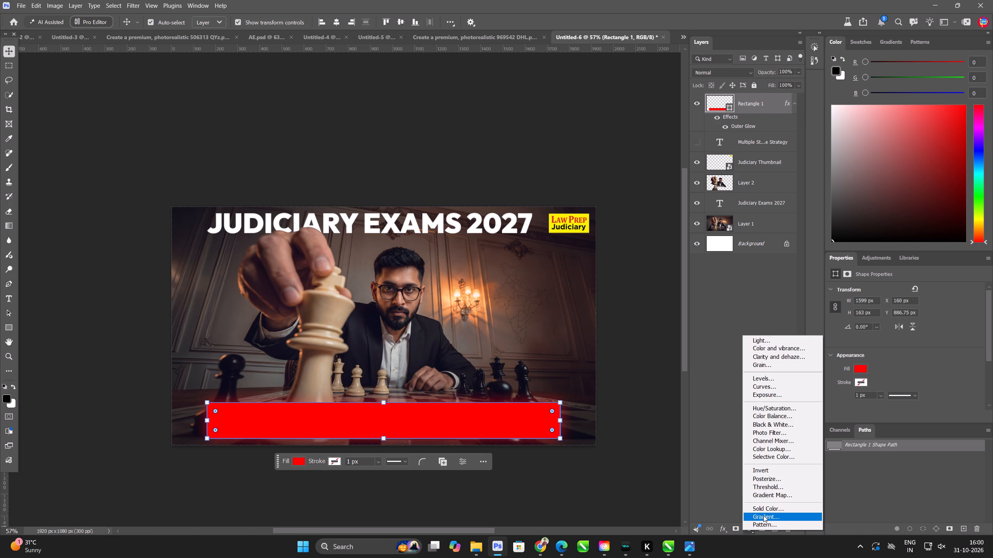
left_click(763, 515)
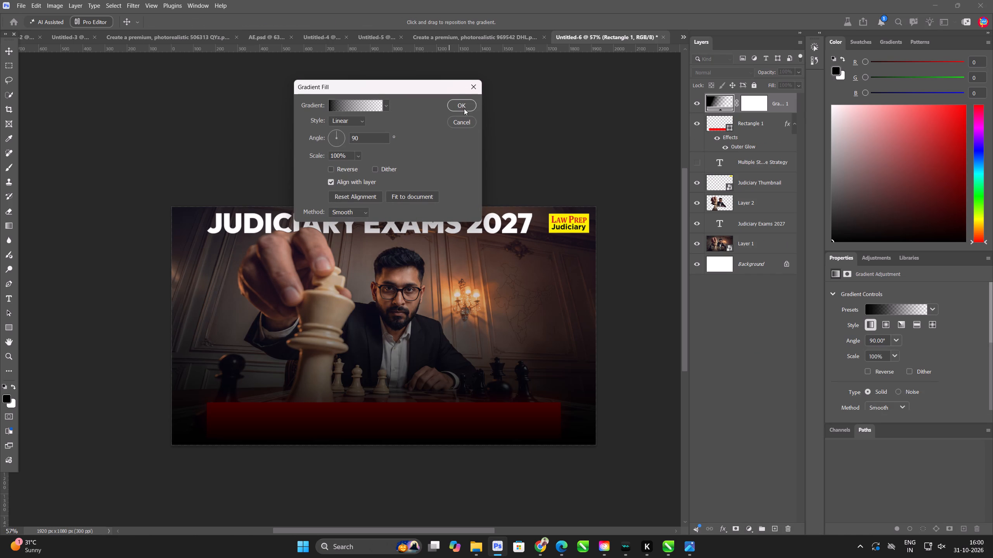
left_click(469, 104)
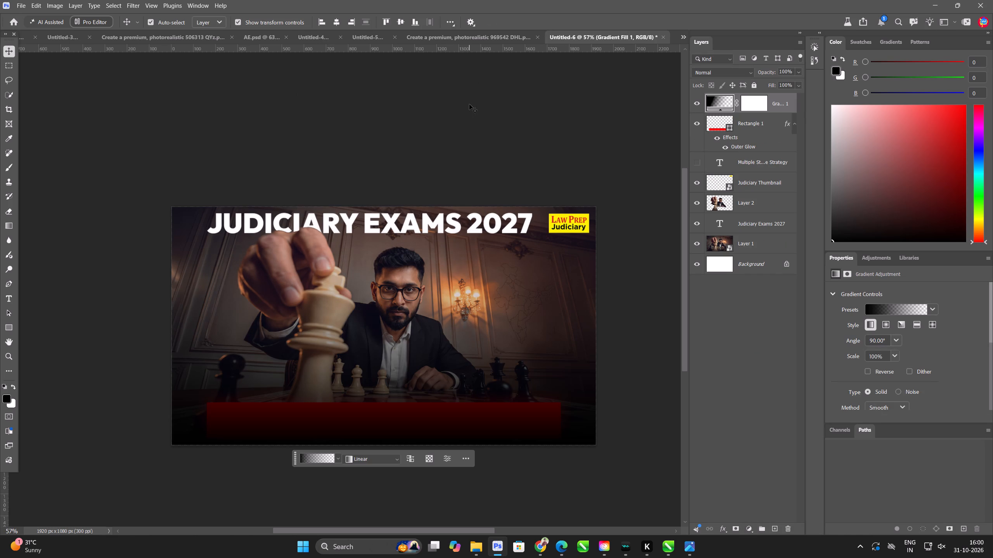
key("ctrl+bracketleft")
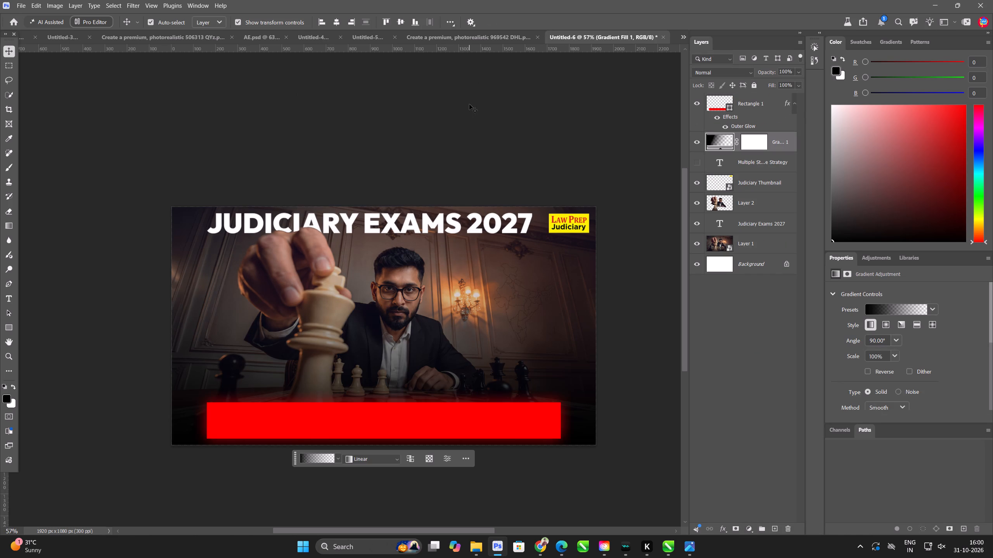
Lower the gradient fill layer's opacity to 68%.
left_click_drag(767, 71, 754, 68)
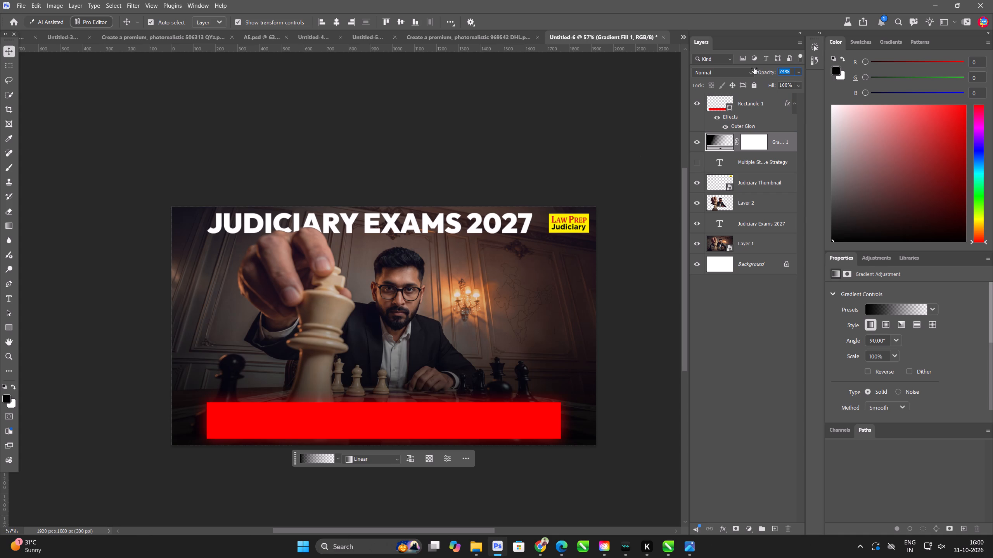
left_click_drag(754, 68, 751, 68)
Show the hidden "Multiple States = One Strategy" text layer and move it above the red rectangle.
left_click(694, 164)
left_click_drag(770, 161, 773, 93)
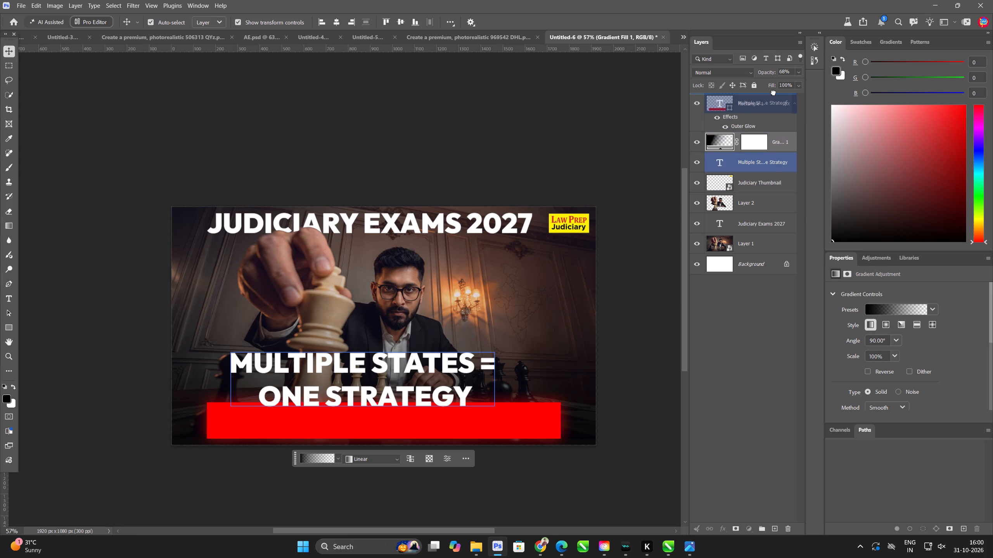
left_click_drag(773, 93, 774, 91)
Join the two-line tagline into a single line reading "Multiple States = One Strategy".
double_click(258, 397)
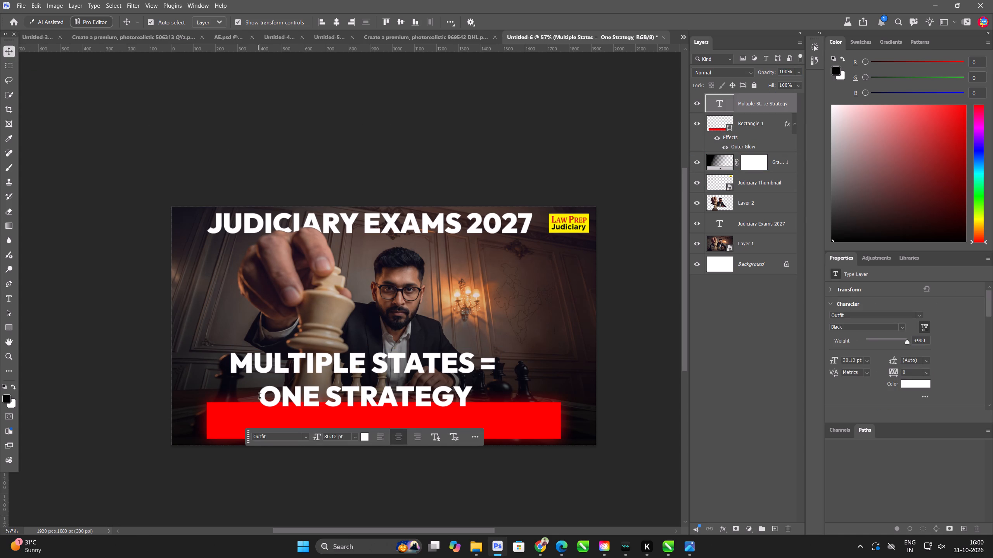
left_click(259, 397)
key("BackSpace")
key("ctrl+z")
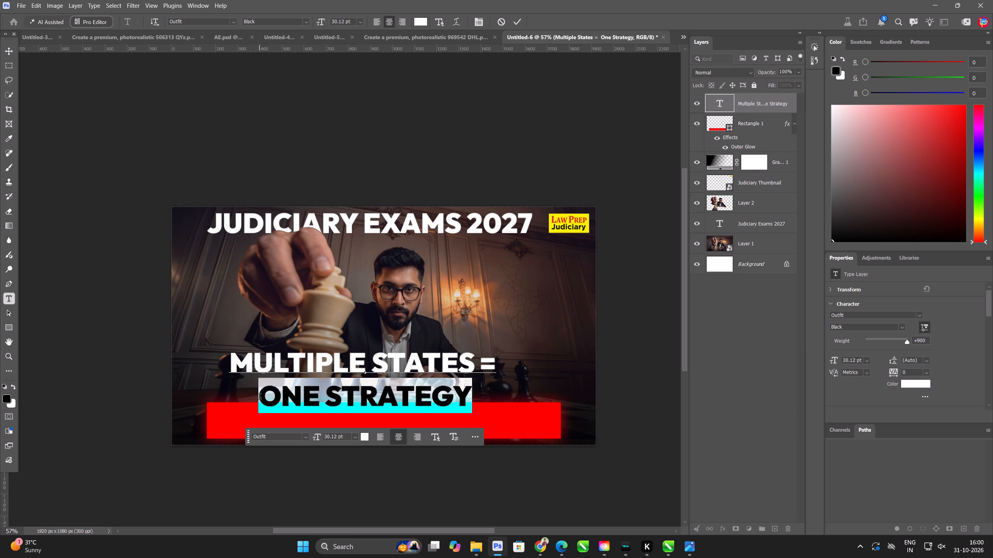
left_click(261, 399)
key("BackSpace")
Change the whole tagline's font to F37 Judge Bold Extended and its size to 24 pt.
key("ctrl+a")
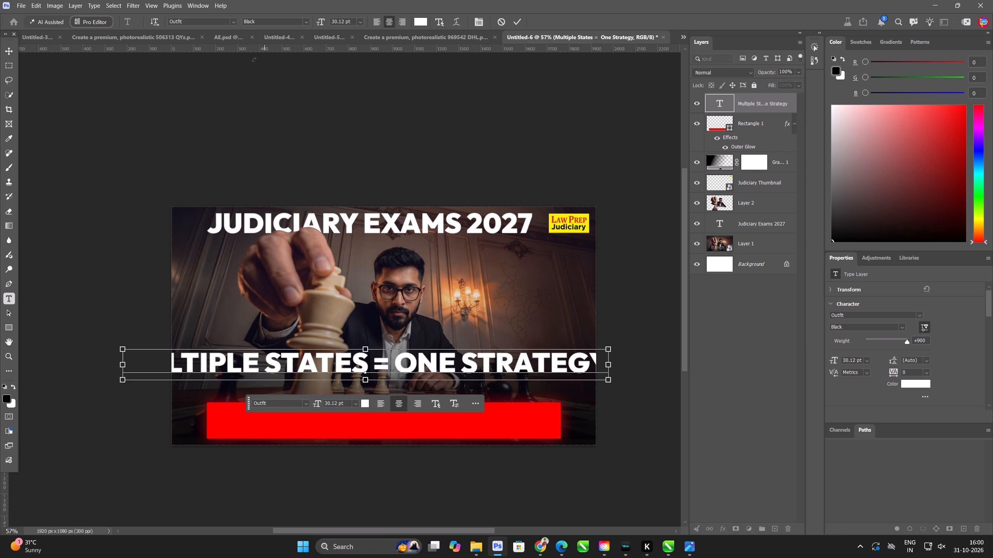
left_click(236, 22)
type("F37")
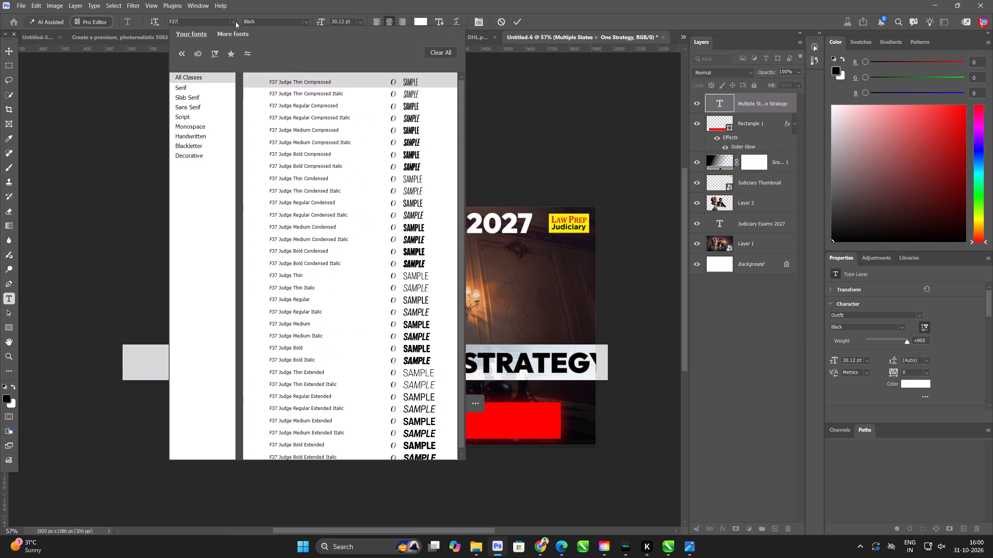
left_click(431, 443)
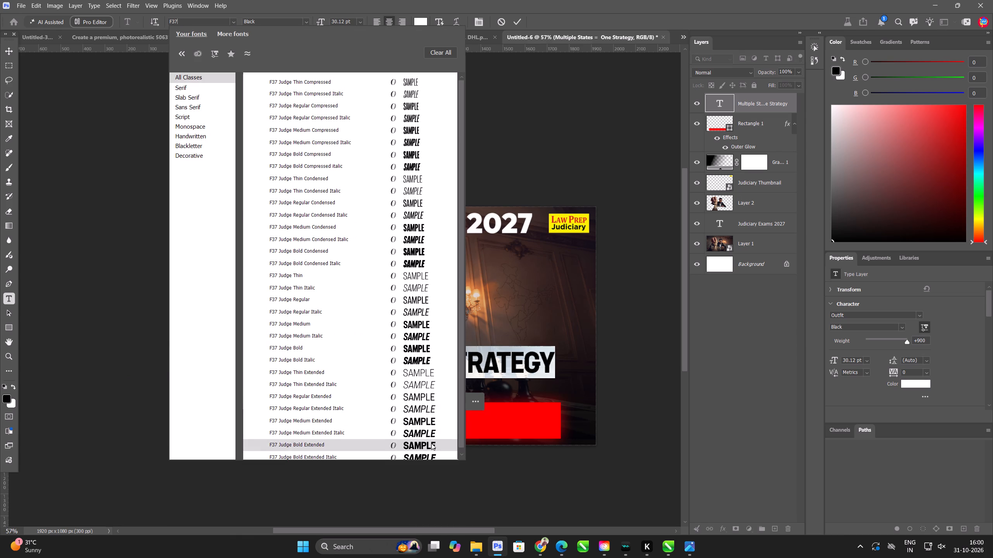
key("ctrl+a")
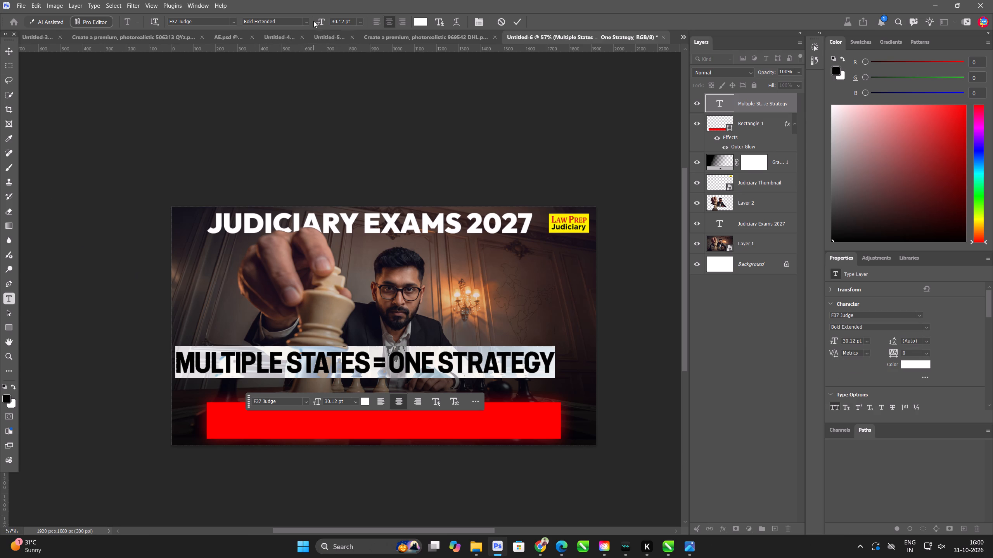
left_click(323, 25)
left_click(7, 52)
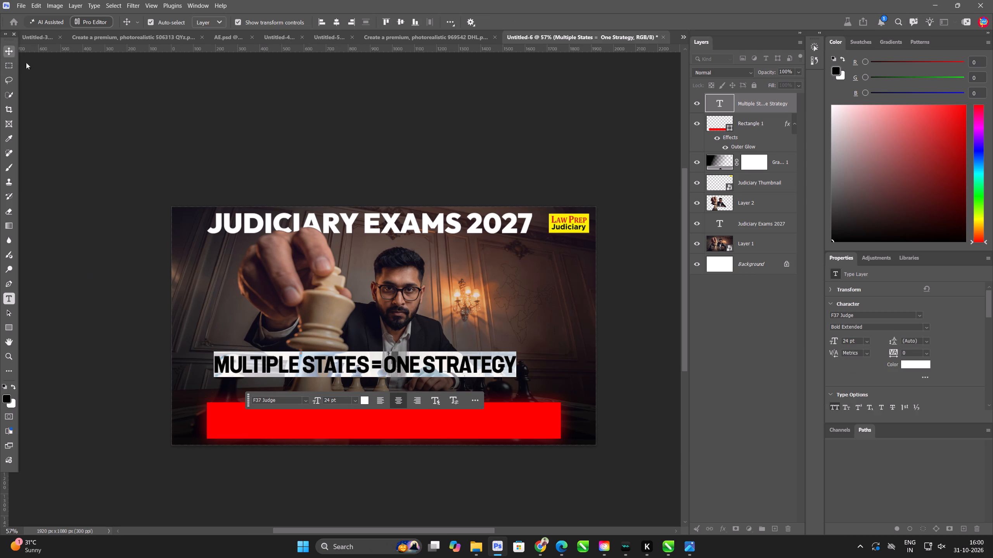
Move the tagline onto the red rectangle and scale it up to about 115% so it nearly fills the banner's width.
left_click_drag(447, 369, 465, 425)
scroll(543, 454, "up", 4)
left_click_drag(557, 429, 594, 435)
left_click_drag(552, 434, 541, 434)
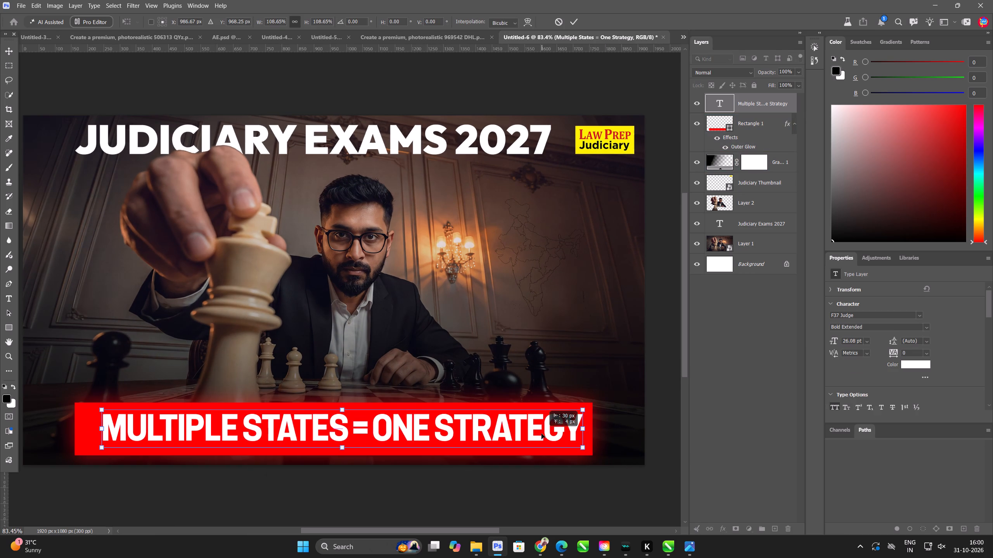
left_click_drag(541, 434, 521, 435)
left_click_drag(566, 430, 594, 434)
left_click_drag(559, 427, 554, 427)
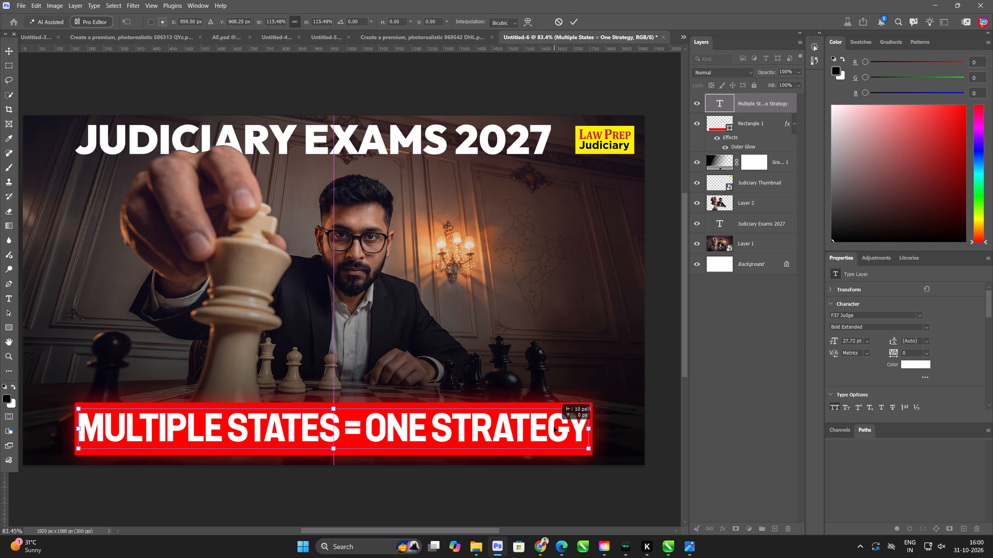
left_click_drag(554, 427, 554, 427)
left_click(573, 19)
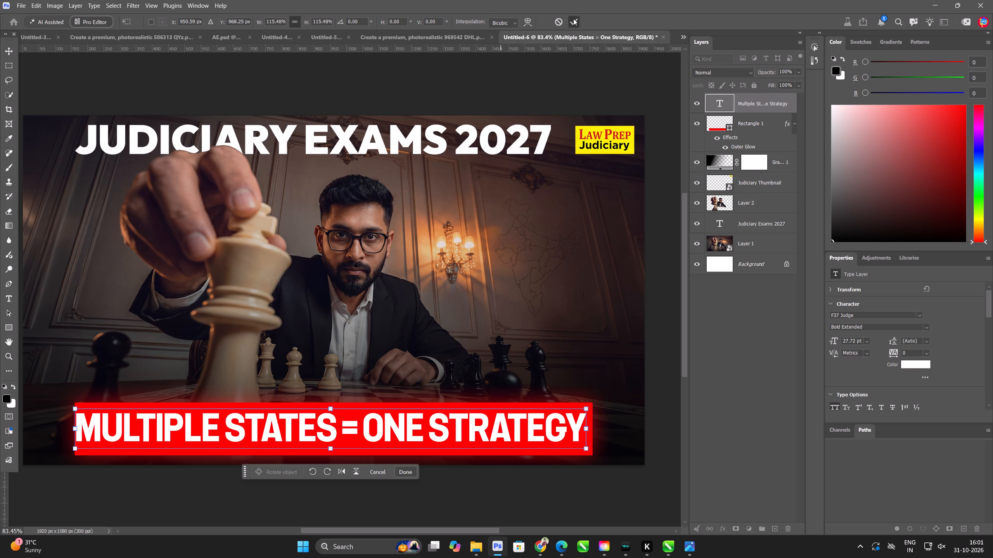
Resize the red banner behind the tagline to about 1640 x 143 px, leaving even margins around the text.
scroll(569, 20, "down", 6)
left_click(527, 428)
scroll(429, 412, "up", 8)
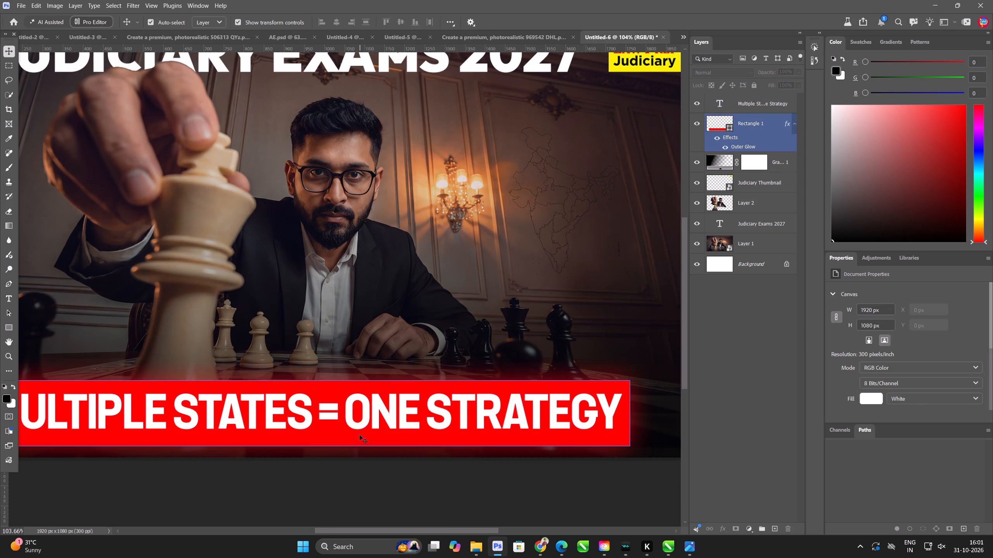
left_click(359, 439)
left_click_drag(308, 448, 309, 440, "shift")
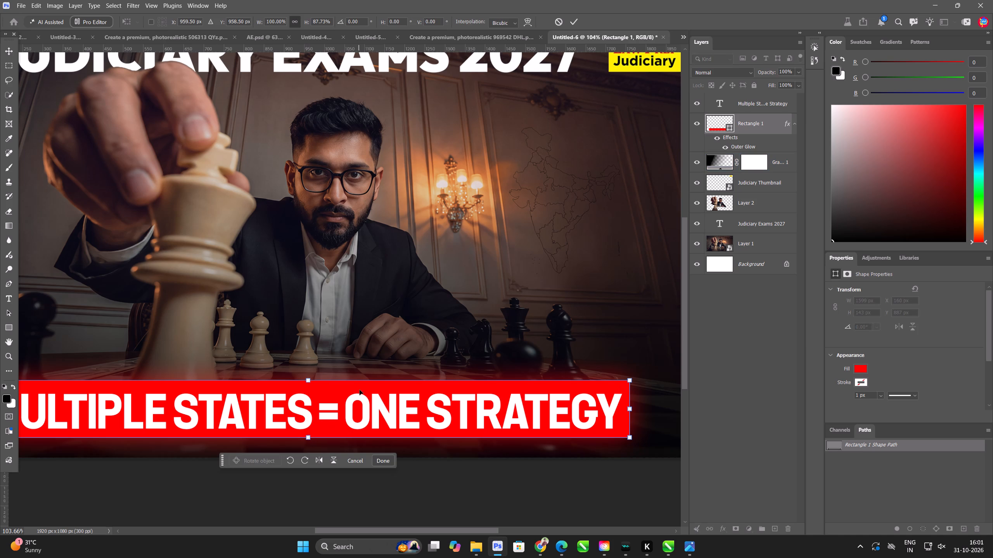
left_click_drag(360, 386, 352, 387)
scroll(446, 392, "down", 4)
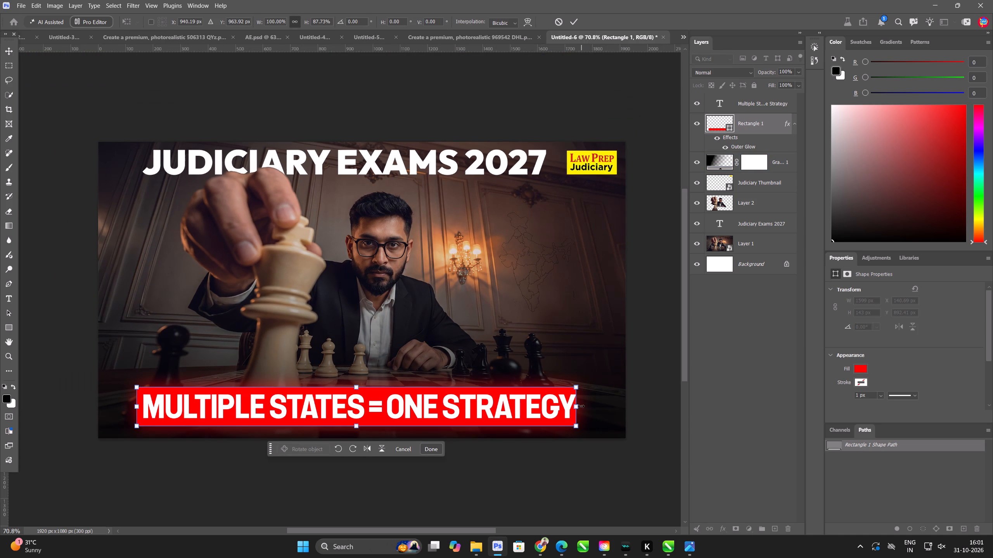
left_click_drag(580, 406, 591, 406, "shift")
key("Return")
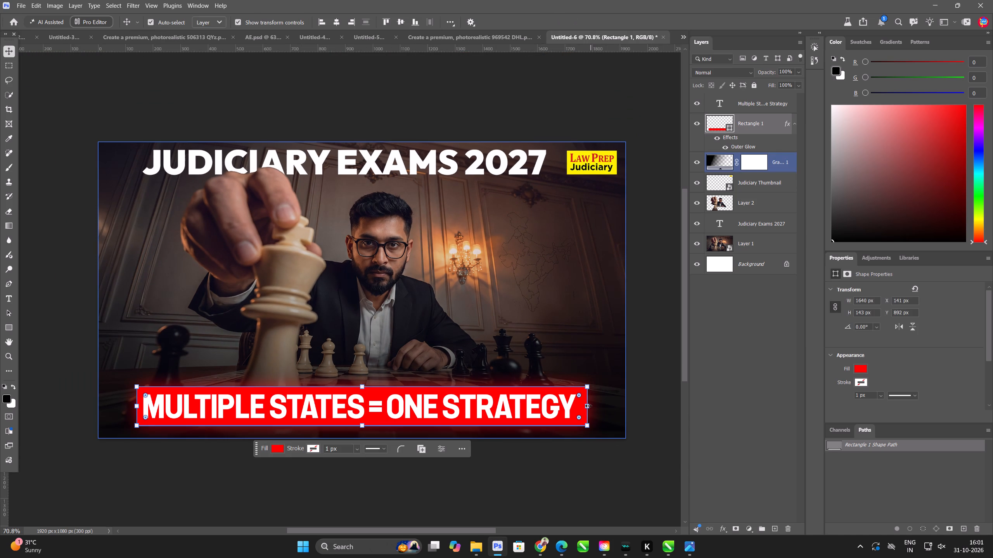
Centre the red banner and the tagline horizontally on the canvas.
double_click(337, 24)
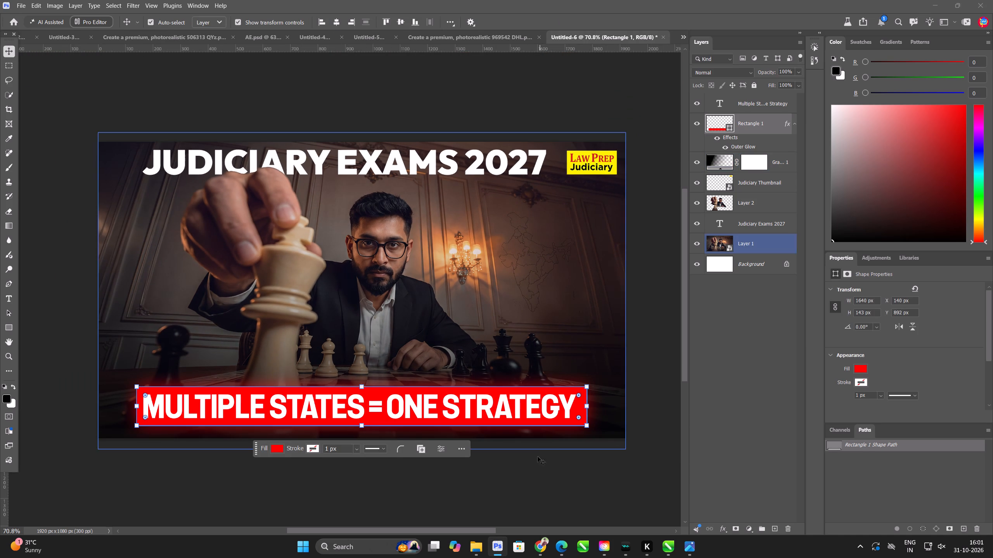
left_click(499, 413)
left_click(336, 23)
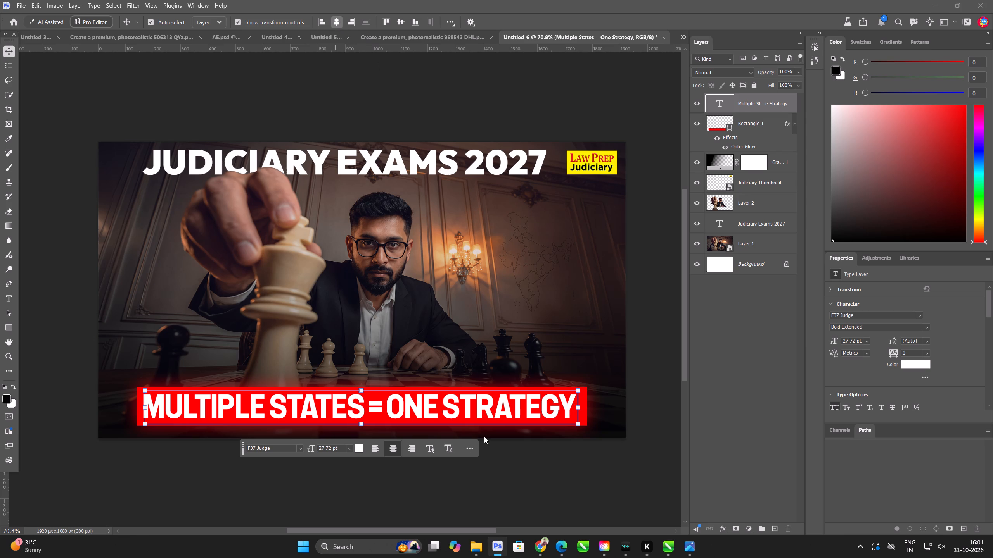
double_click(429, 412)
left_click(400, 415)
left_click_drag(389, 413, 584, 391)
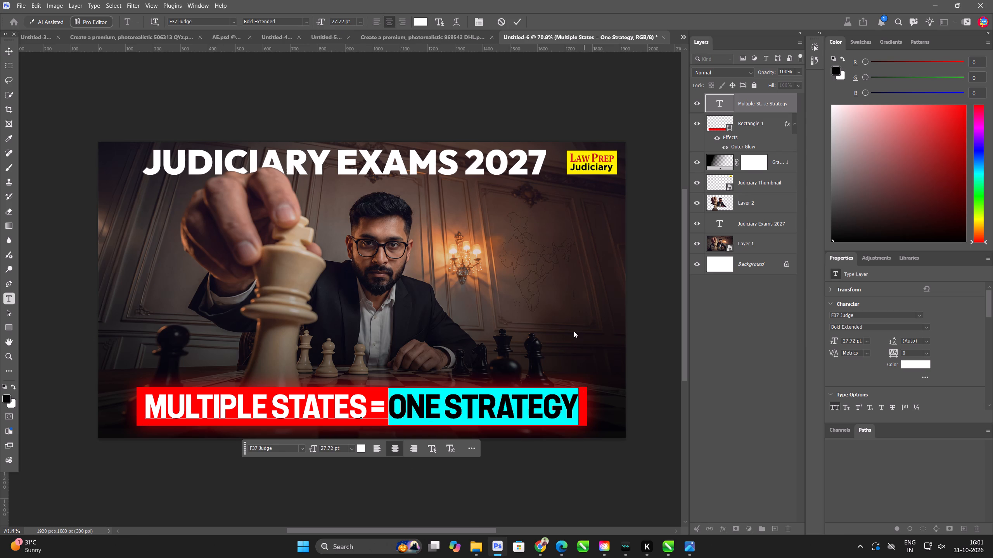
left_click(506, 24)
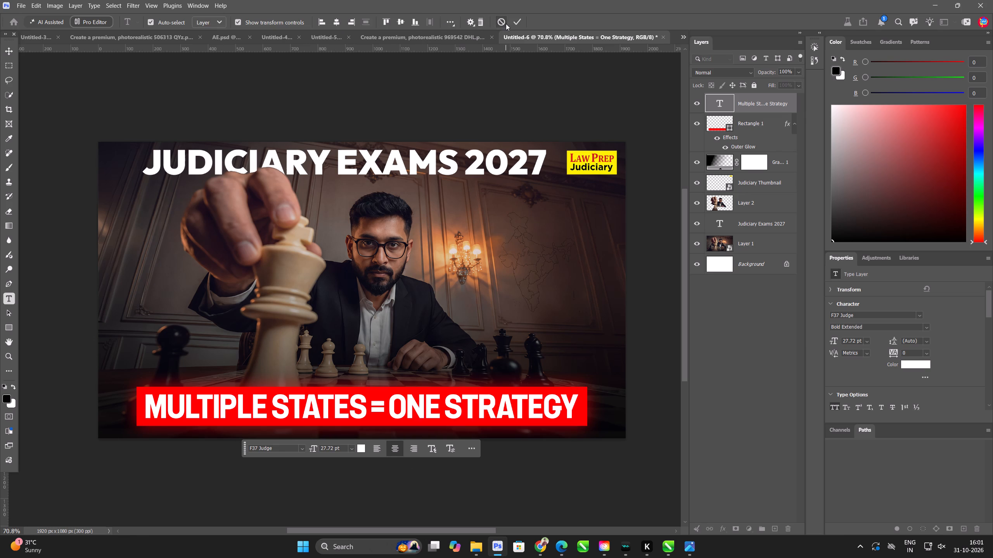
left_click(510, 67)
Colour the word "JUDICIARY" in the top title yellow, using FFFF00.
double_click(476, 156)
left_click(482, 162)
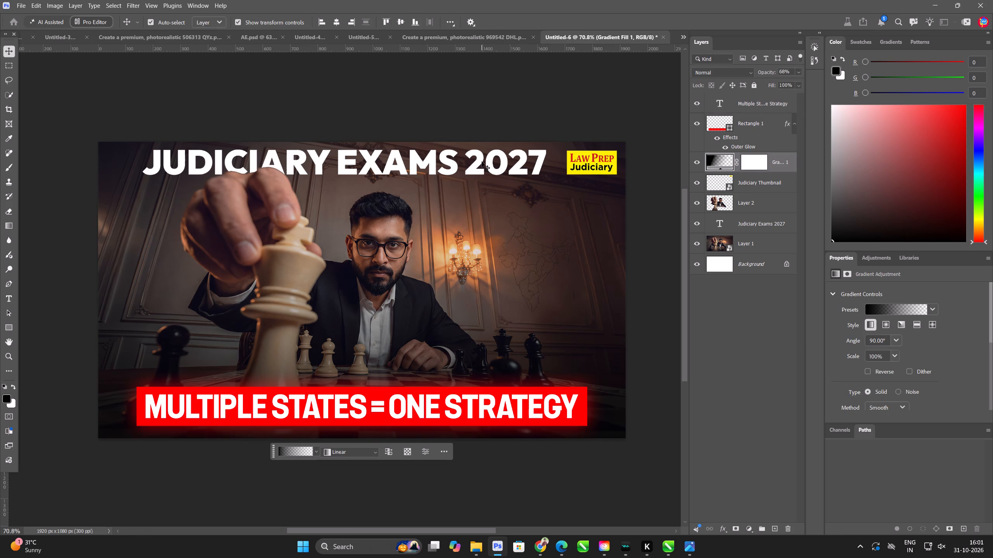
double_click(721, 227)
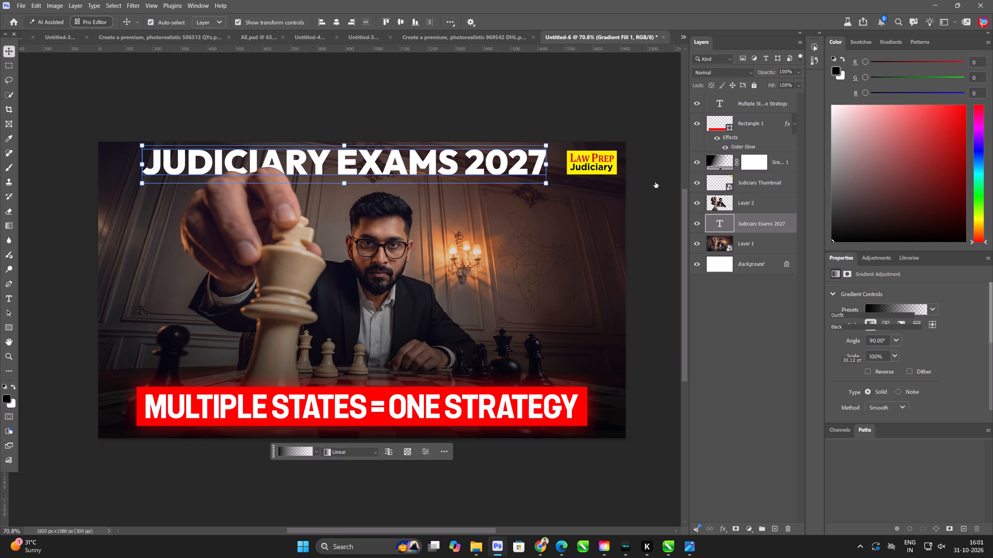
left_click(458, 164)
left_click_drag(458, 161, 251, 160)
left_click(346, 155)
left_click_drag(335, 155, 120, 155)
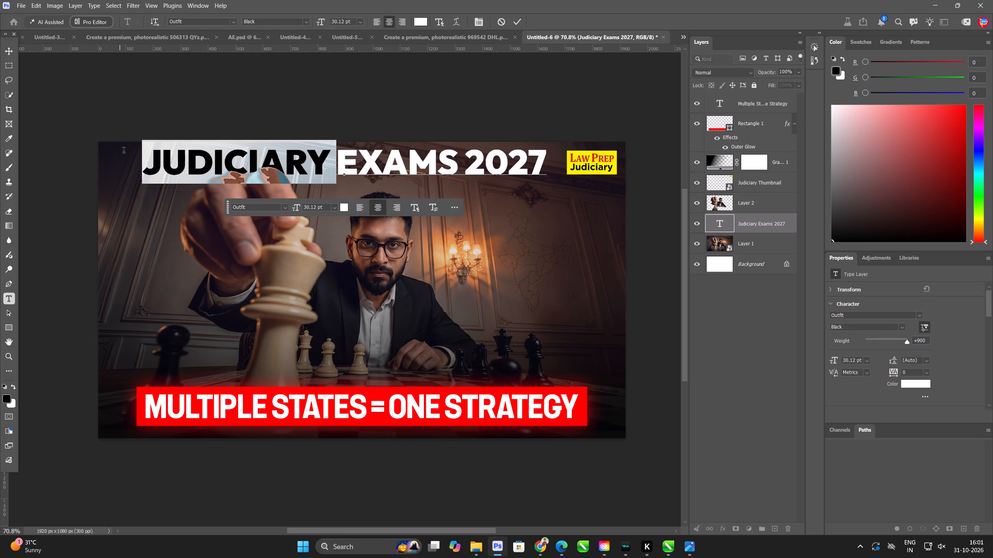
left_click(416, 23)
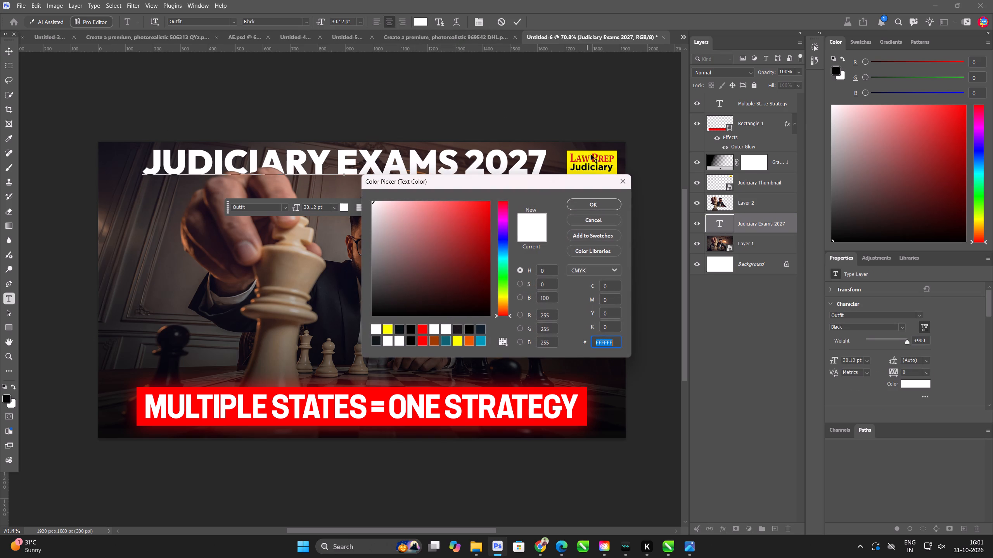
type("FFFF00")
key("Return")
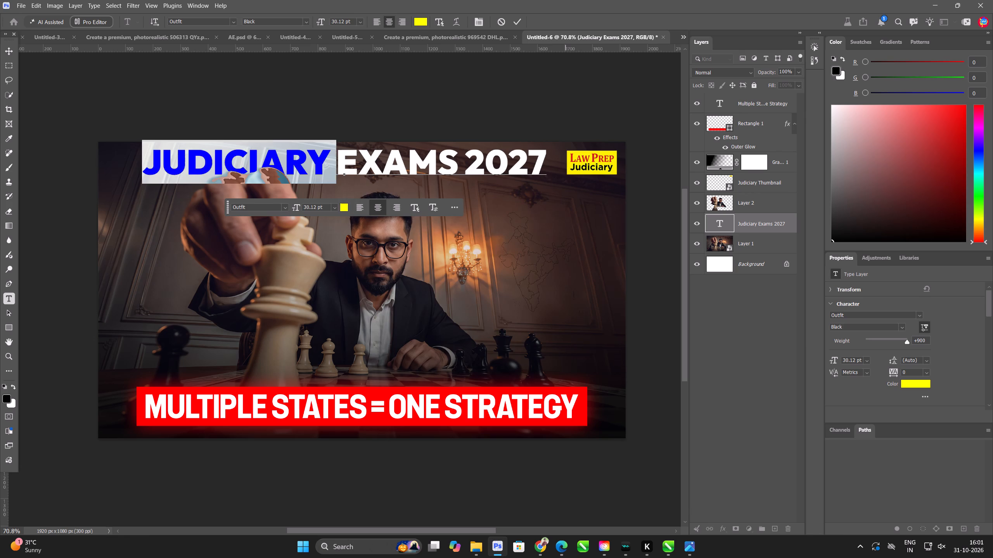
left_click(5, 43)
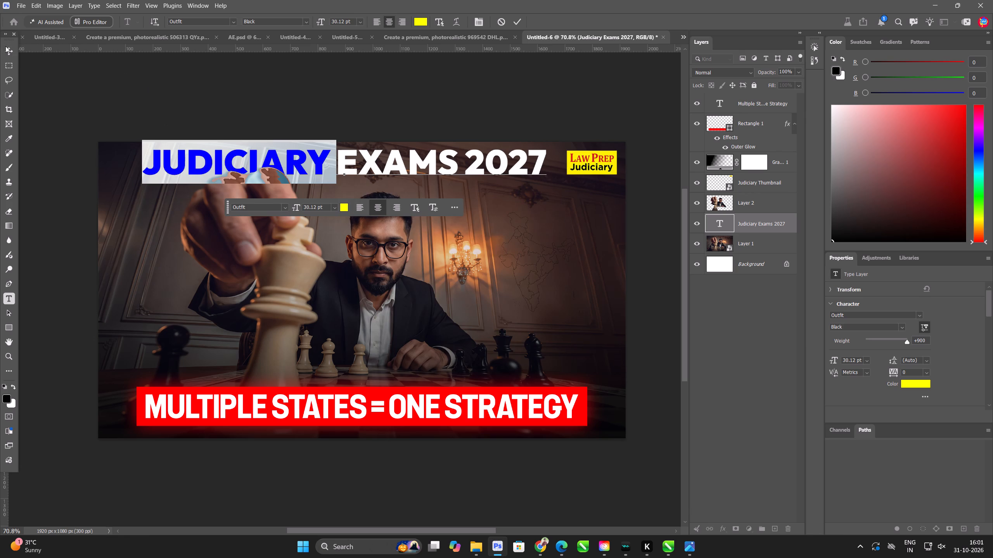
left_click(5, 47)
left_click(317, 97)
Stamp all visible layers into a new merged layer at the top and convert it to a smart object.
scroll(407, 154, "down", 4)
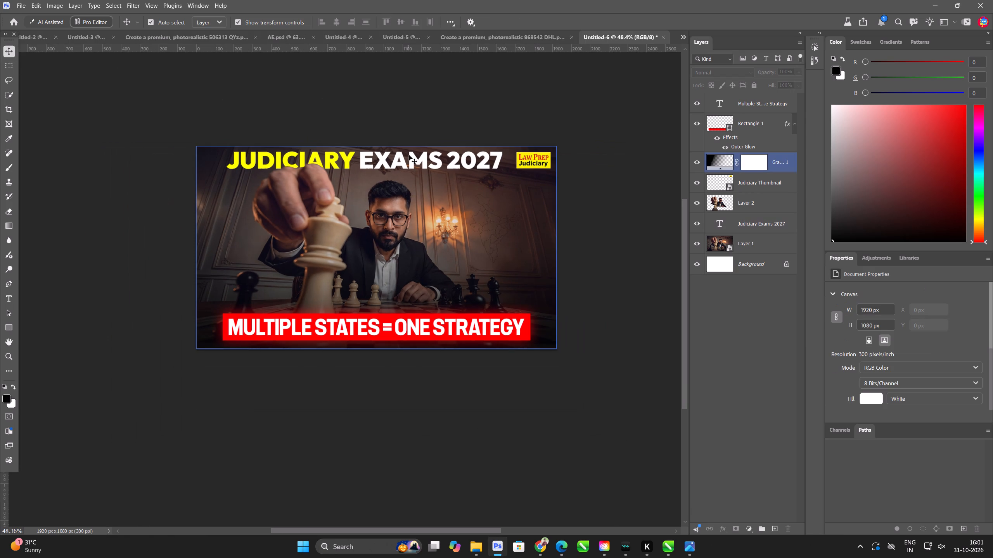
left_click(609, 215)
key("ctrl+alt+a")
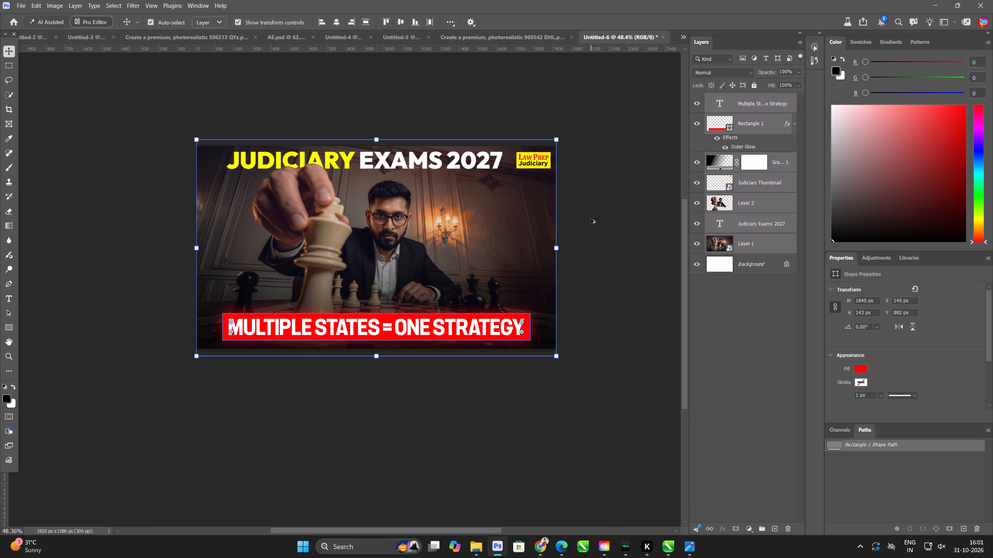
key("ctrl+alt+shift+e")
key("ctrl+alt+q")
key("shift+a")
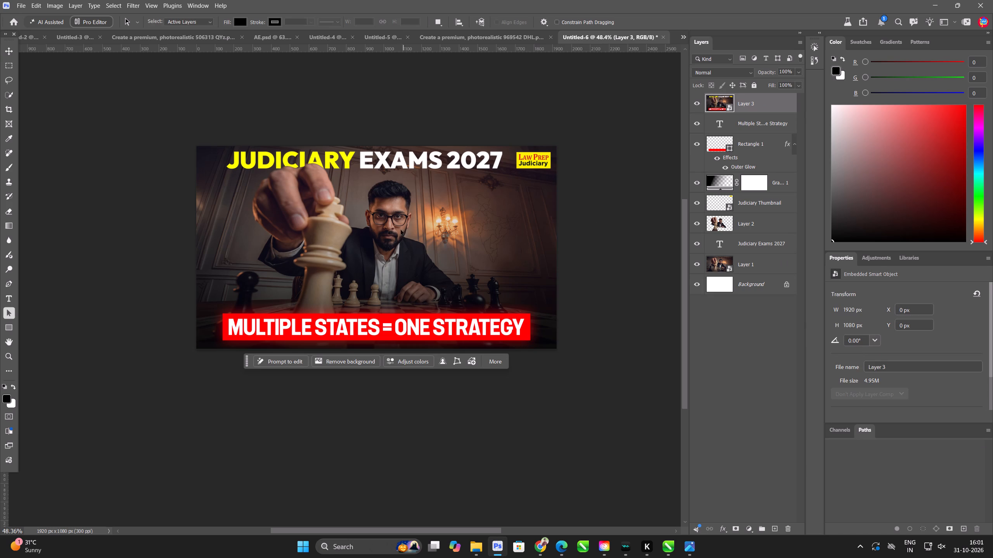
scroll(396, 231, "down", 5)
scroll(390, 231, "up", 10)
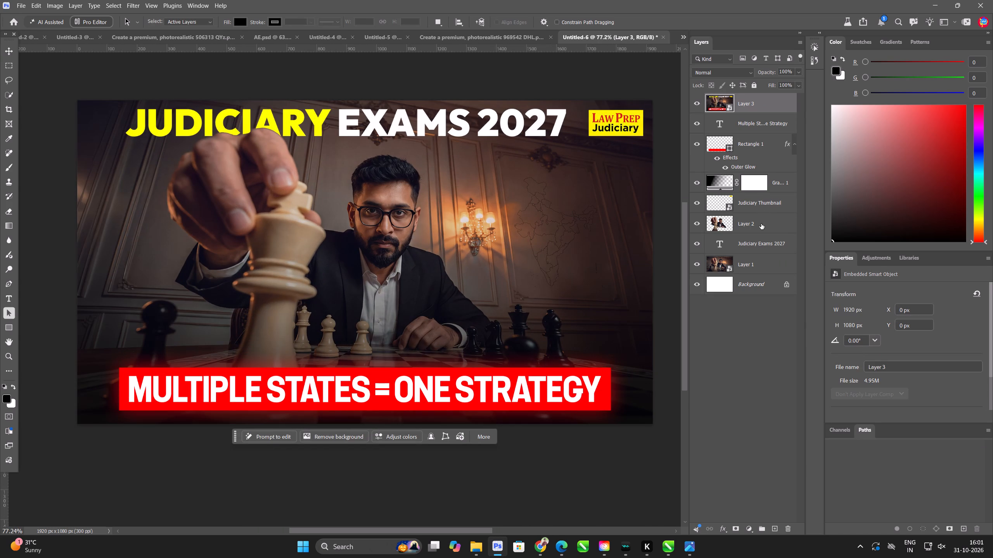
Move the man-and-chess-piece cut-out, Layer 2, directly above the gradient layer and hide the old merged Layer 3.
left_click_drag(761, 224, 756, 170)
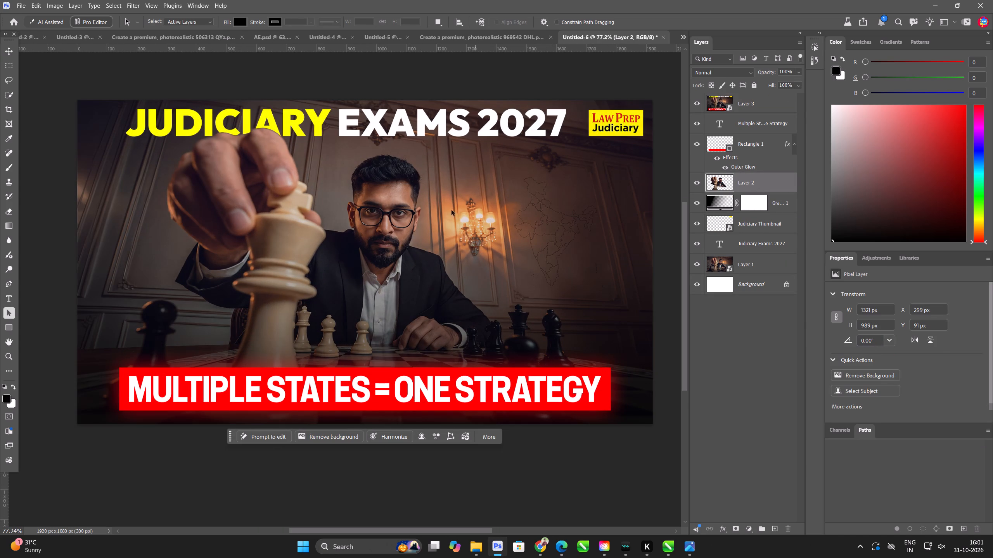
left_click(699, 102)
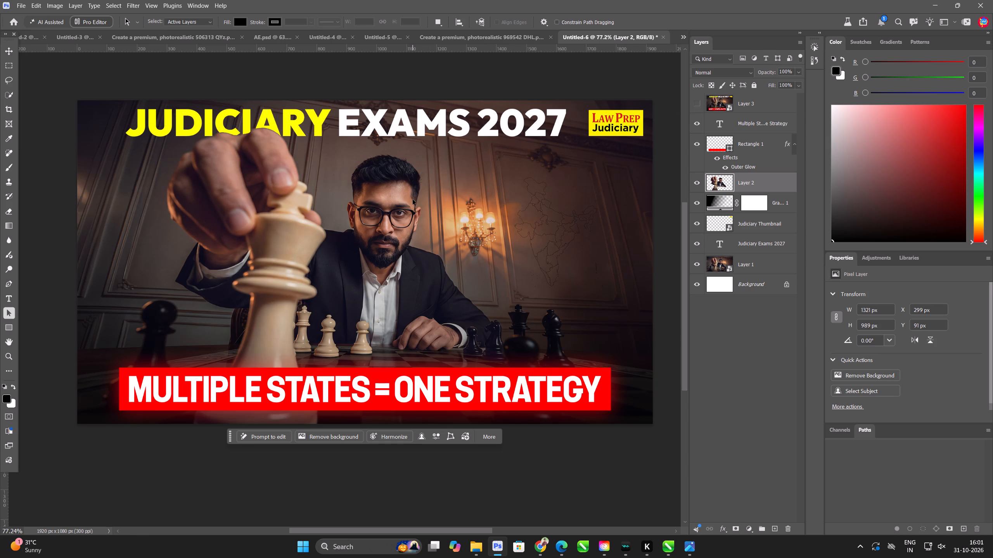
Stamp the visible artwork layers into a new merged layer above the tagline text and convert it to a smart object.
scroll(413, 200, "down", 7)
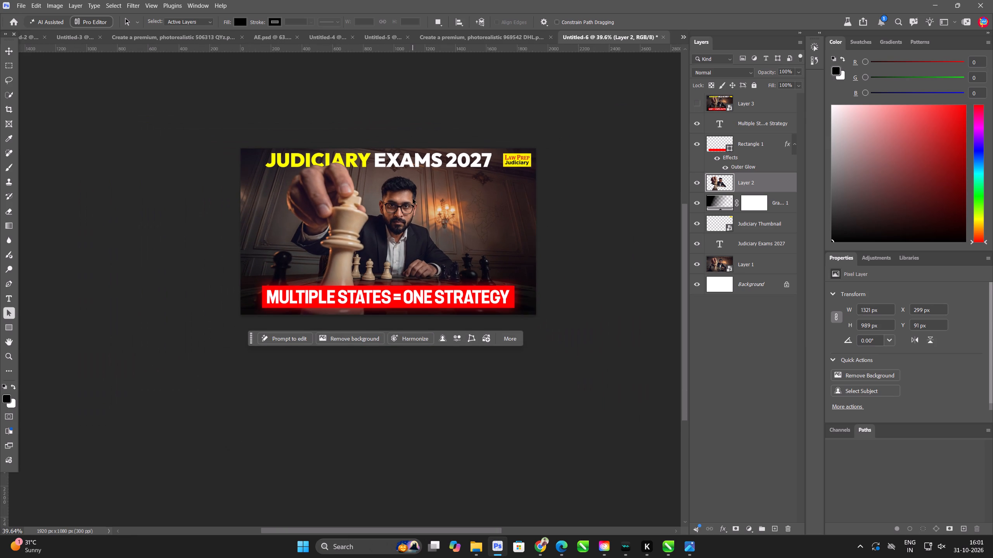
key("ctrl+alt+a")
key("ctrl+alt+shift+e")
left_click(747, 99, "ctrl")
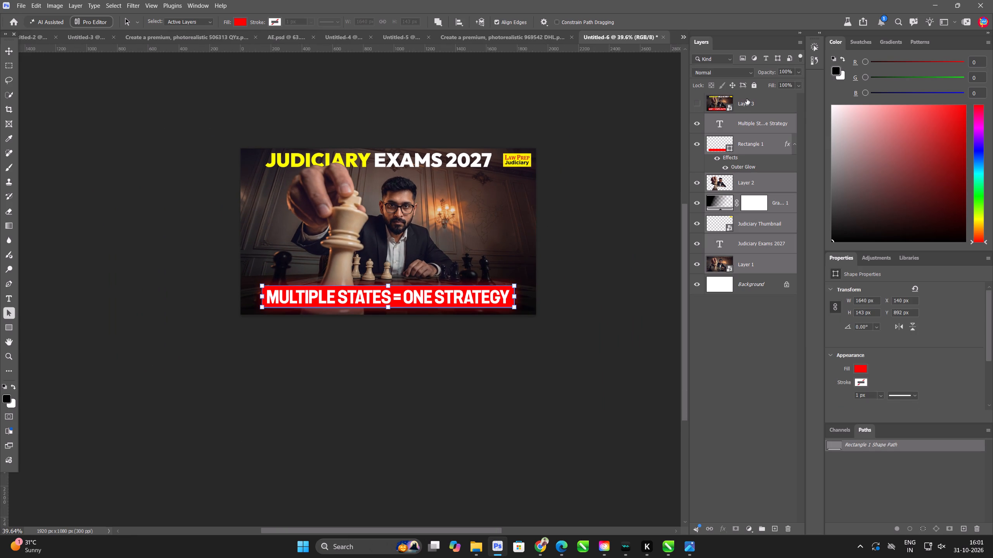
key("ctrl+alt+shift+e")
key("ctrl+alt+q")
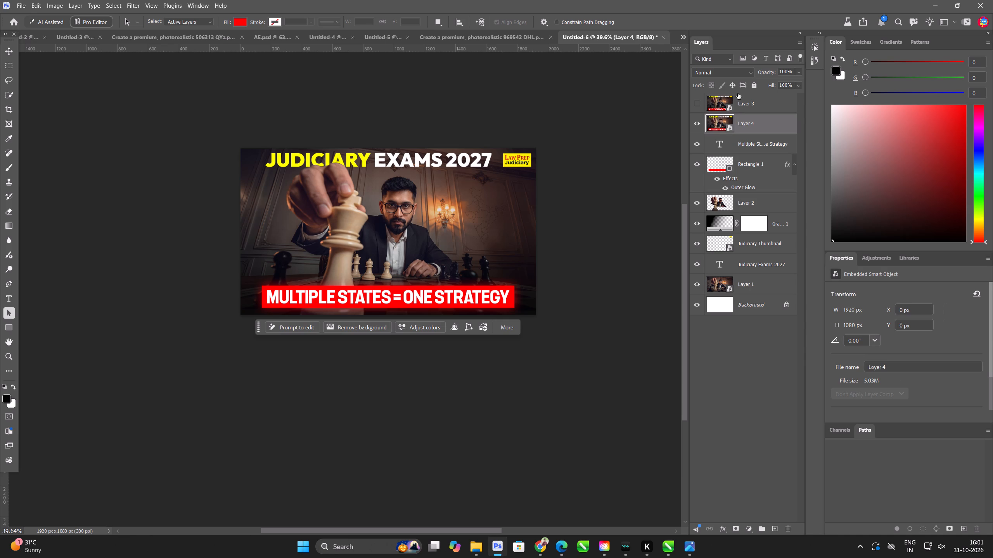
Open the new merged smart object in the Camera Raw Filter and apply the TONE user preset.
key("ctrl+shift+a")
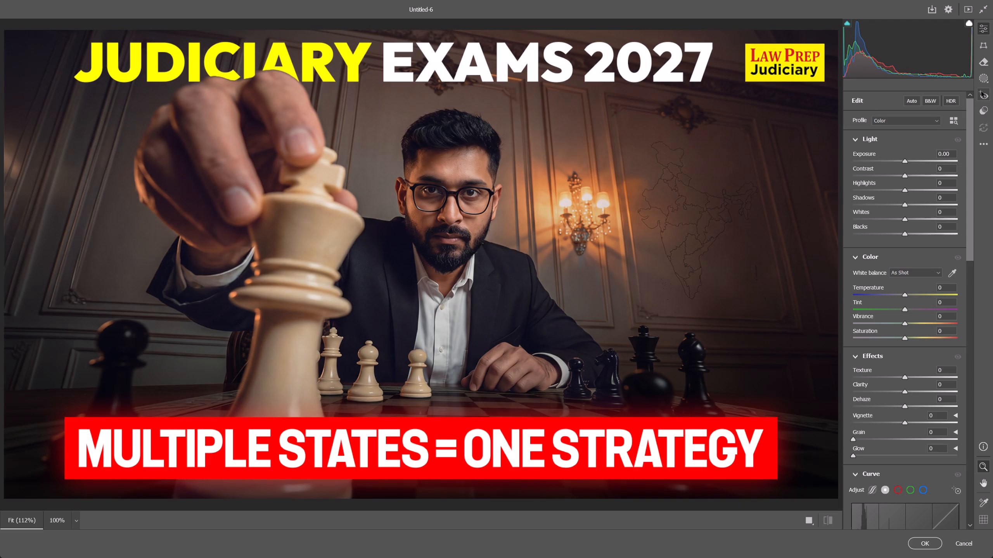
left_click(981, 110)
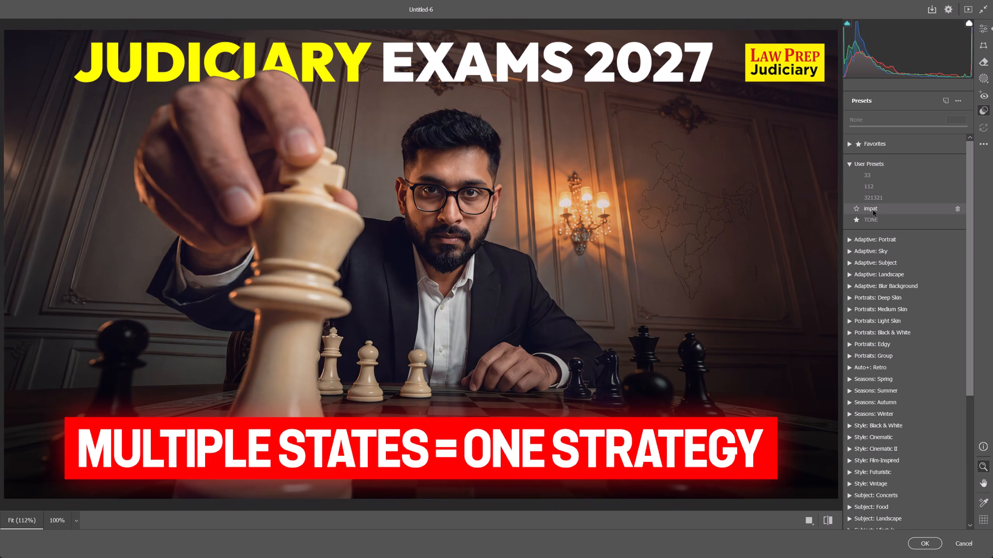
left_click(874, 216)
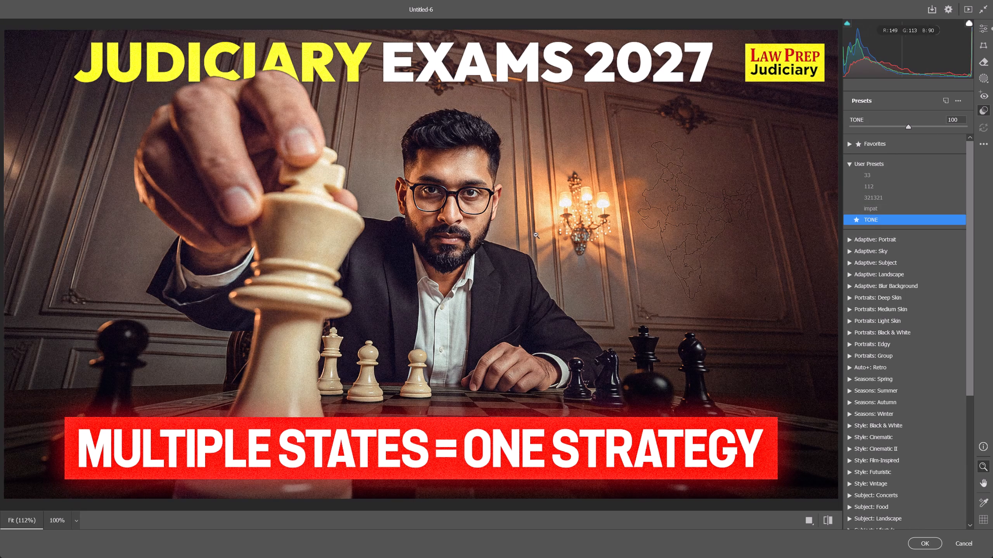
Set the Camera Raw exposure to +0.20 and apply the filter to the merged smart object.
left_click(982, 28)
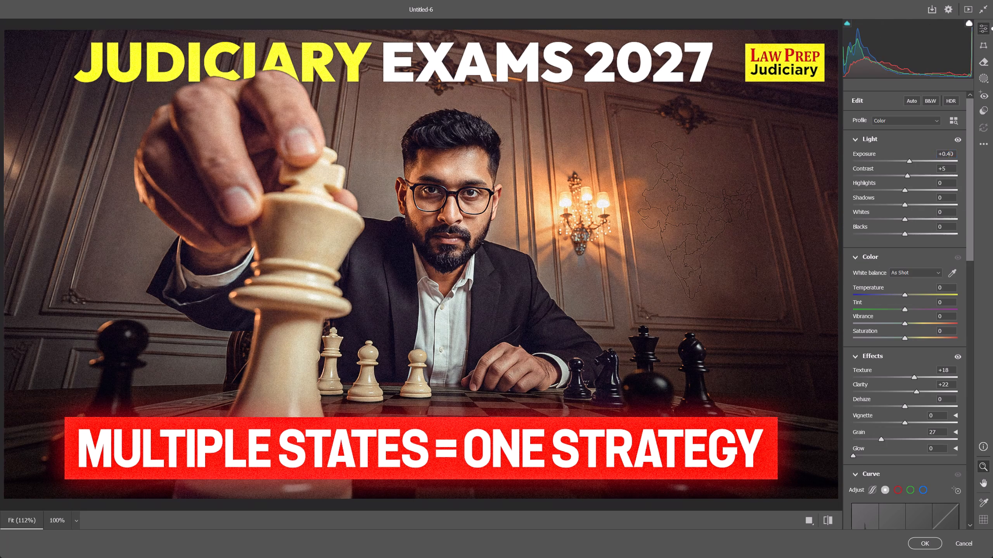
double_click(950, 156)
double_click(950, 156)
left_click(950, 156)
key("BackSpace")
key("BackSpace")
type("20")
key("Return")
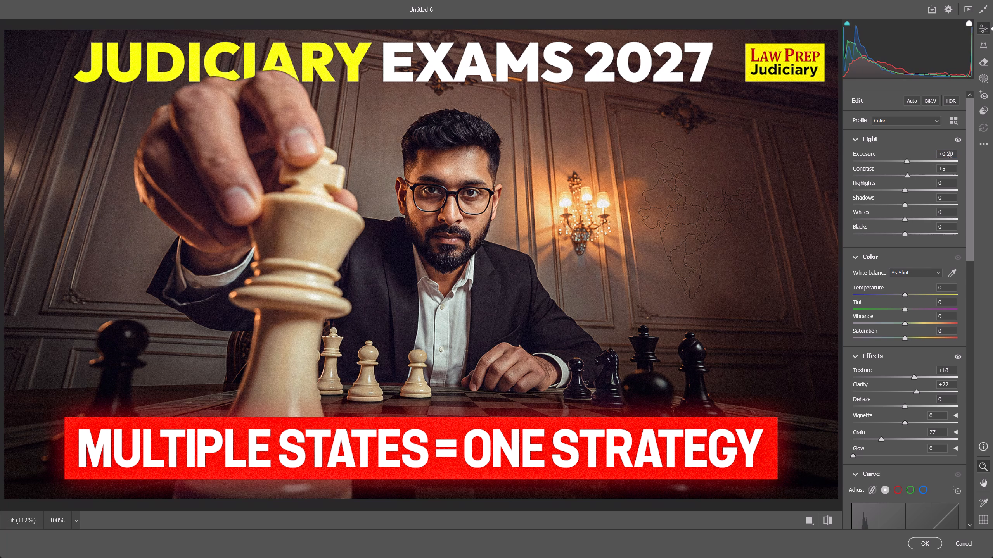
key("Return")
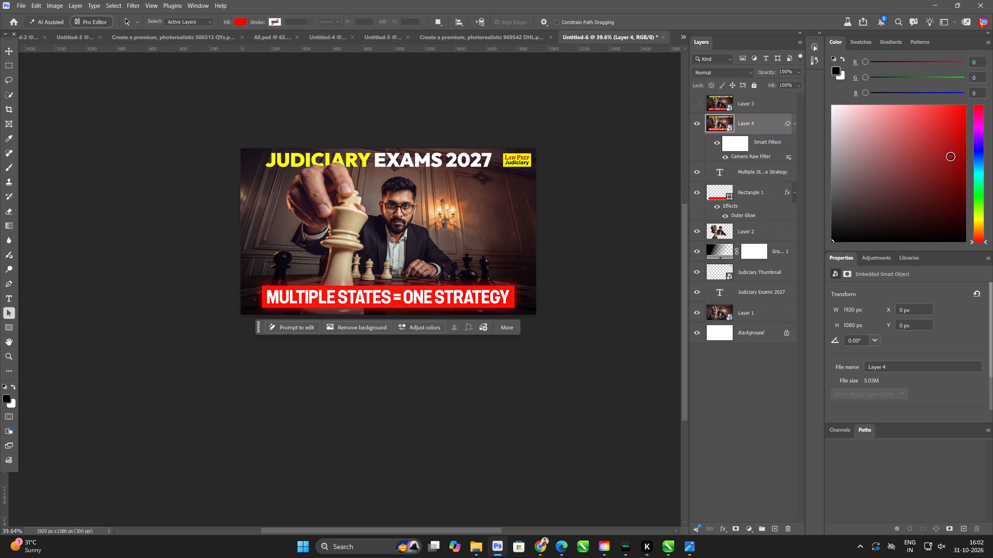
Save a copy of the thumbnail as a JPEG in the 31-10 folder.
key("ctrl+alt+s")
left_click(137, 391)
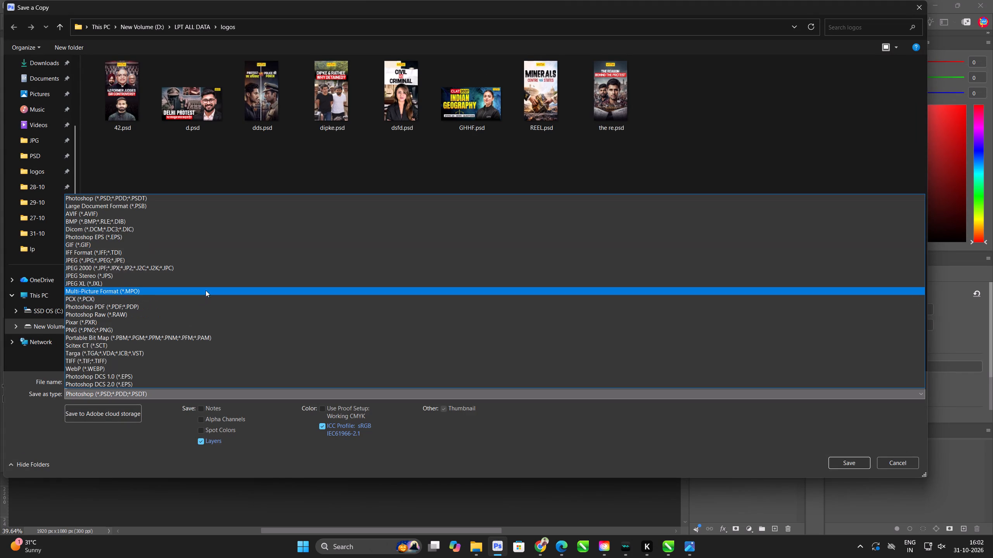
left_click(220, 258)
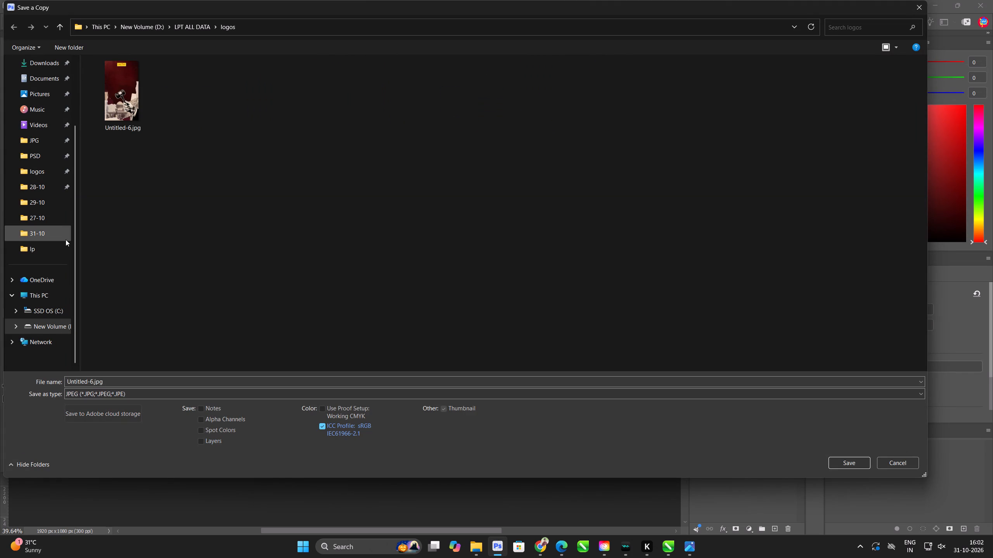
left_click(66, 239)
left_click(865, 467)
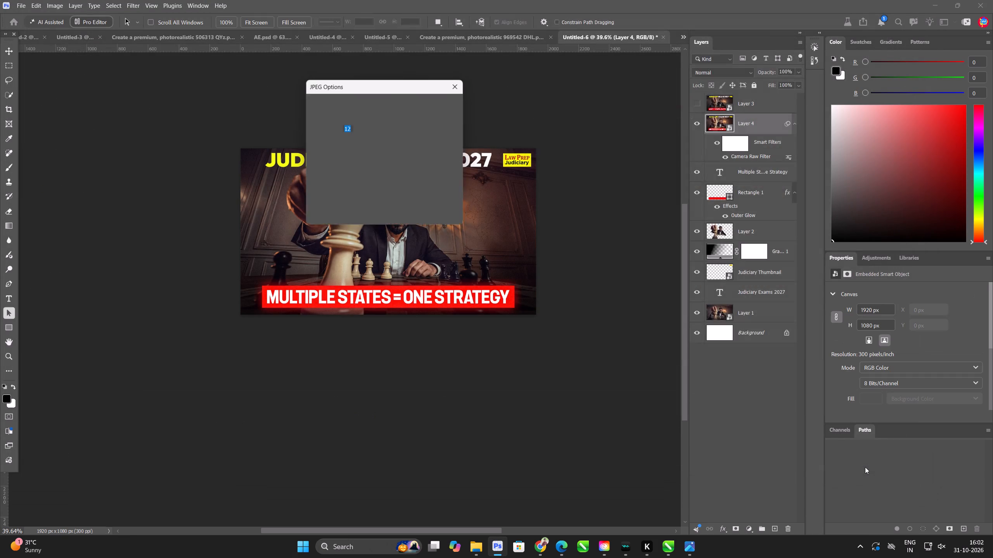
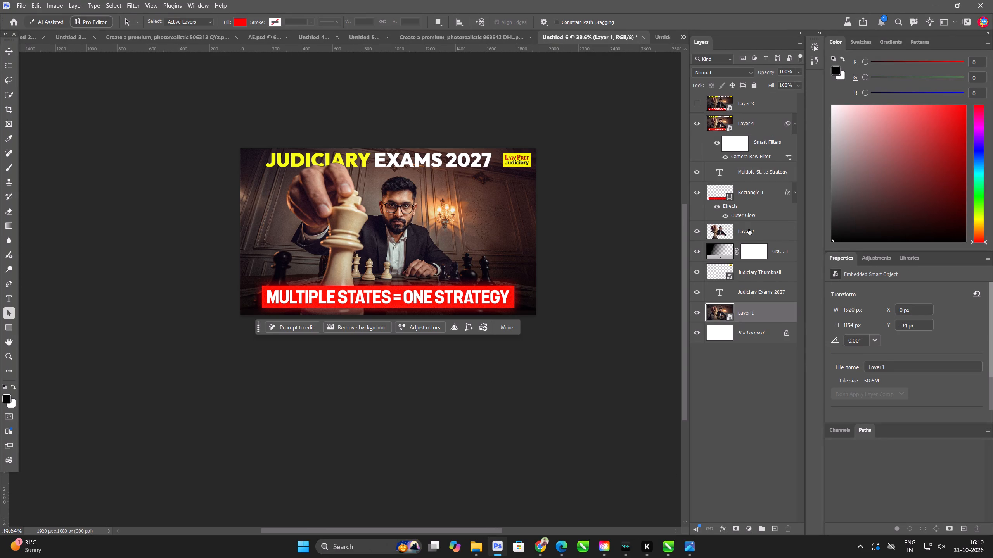
Copy the chess scene background and man cutout layers from Untitled-6 into Untitled-7.
left_click(749, 229, "ctrl")
key("ctrl+c")
key("ctrl+Tab")
key("ctrl+v")
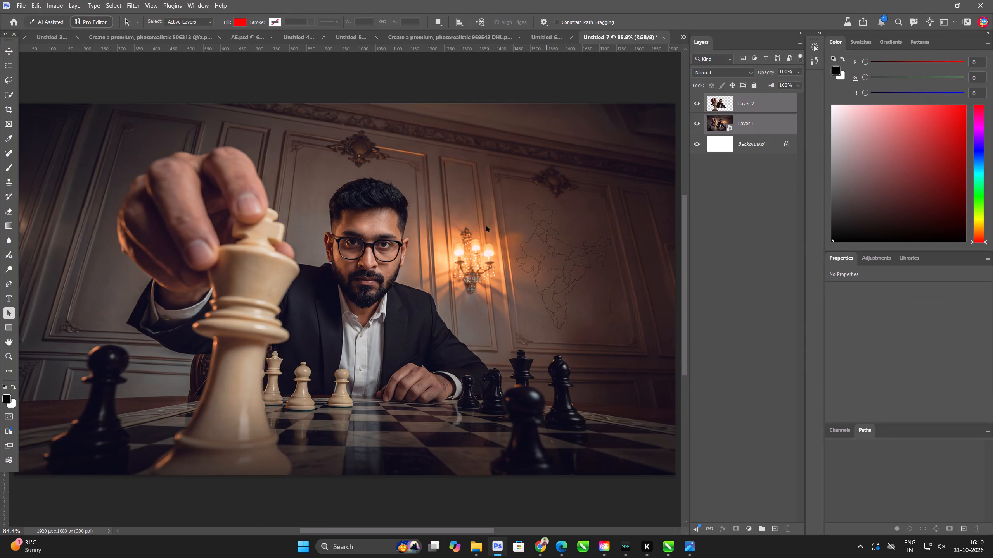
left_click(12, 48)
scroll(667, 244, "down", 4)
left_click(482, 118)
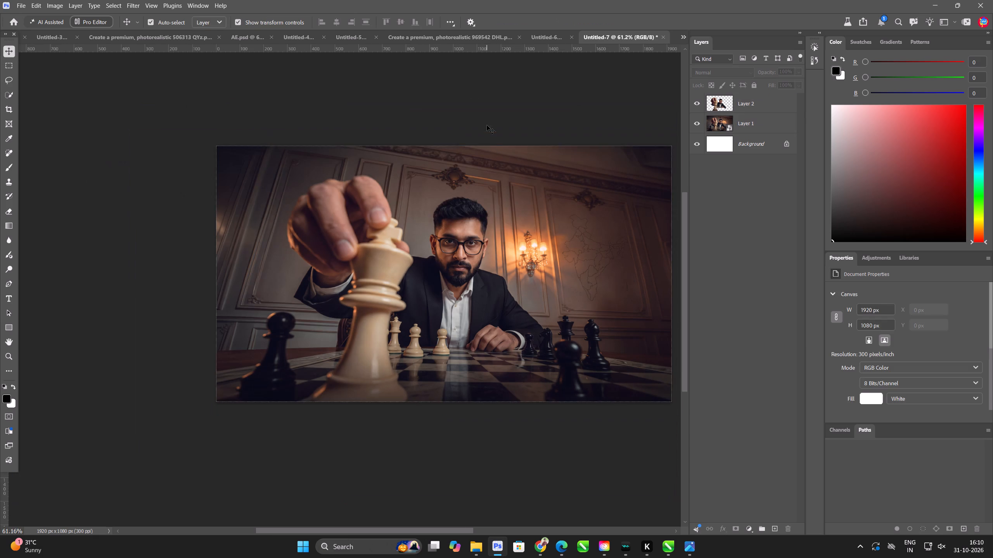
scroll(487, 125, "up", 1)
Hide the merged smart object Layer 4 and the gradient fill layer in Untitled-6.
left_click(537, 38)
left_click(394, 155)
left_click(391, 159)
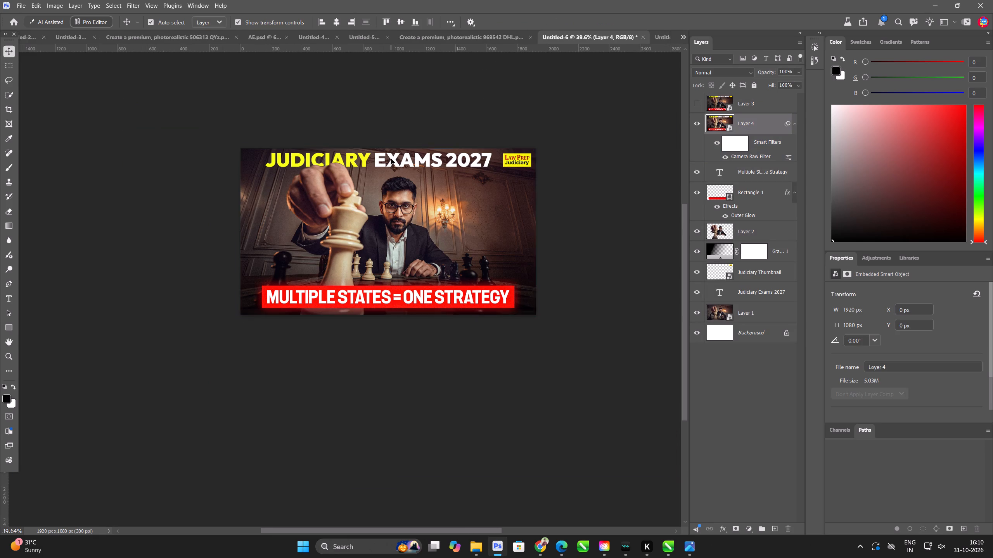
left_click(697, 127)
left_click_drag(509, 53, 504, 60)
left_click(454, 157)
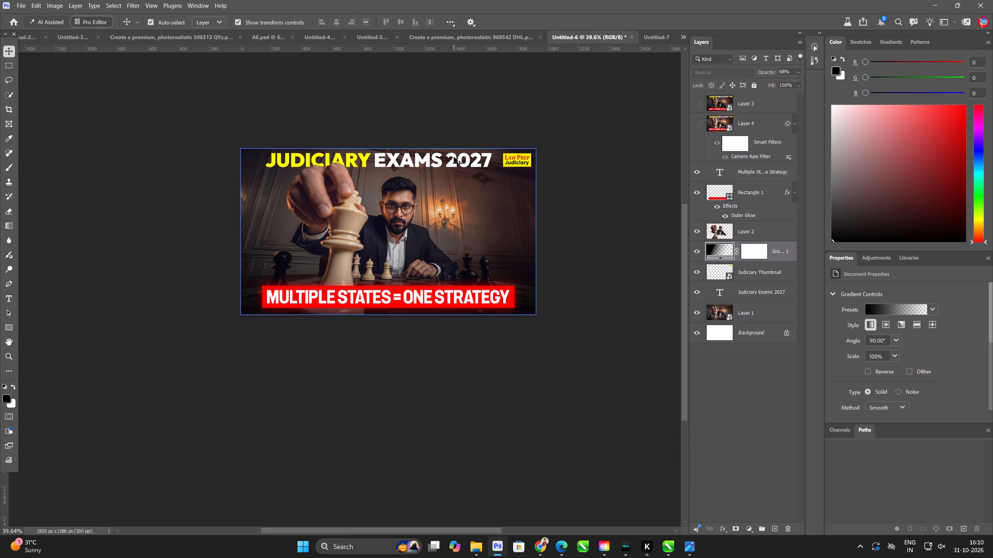
left_click(699, 254)
Copy the "Judiciary Exams 2027" title text layer from Untitled-6 into Untitled-7.
left_click(454, 164)
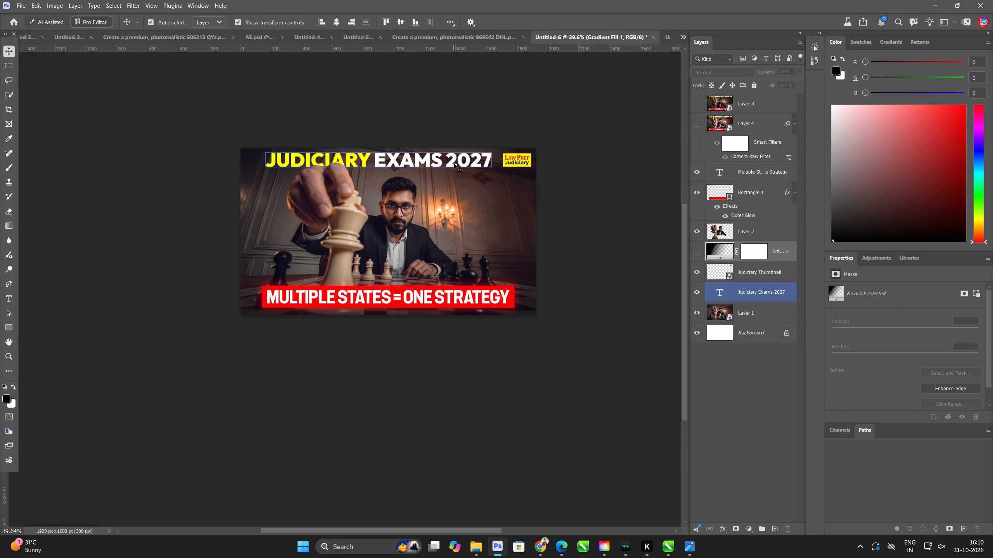
key("ctrl+c")
key("ctrl+v")
key("ctrl+c")
key("ctrl+Tab")
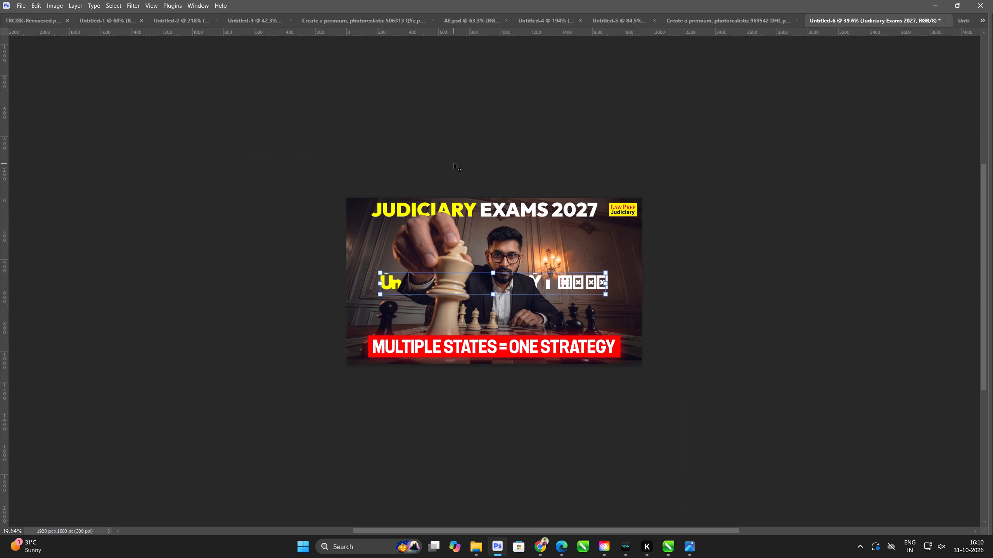
key("ctrl+Tab")
key("Tab")
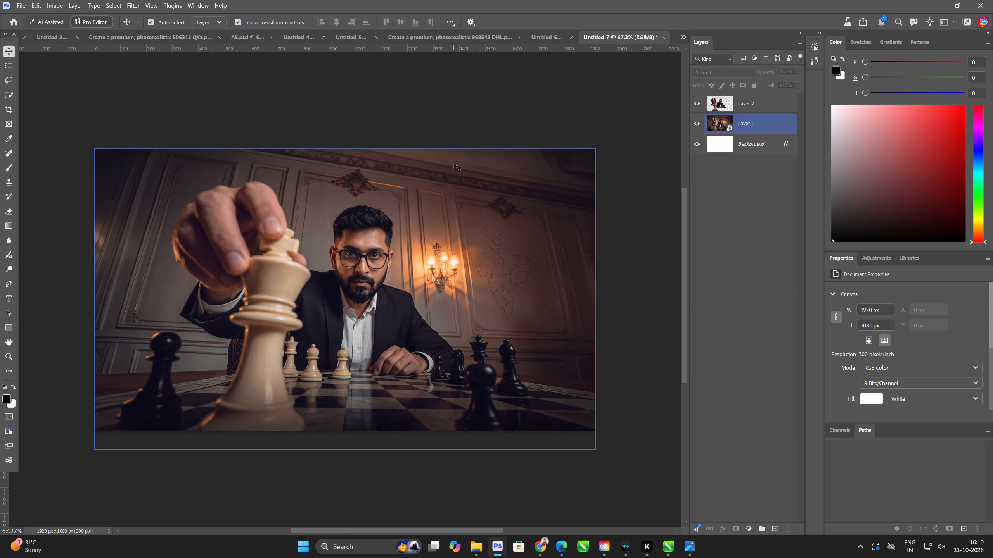
key("ctrl+v")
left_click_drag(427, 308, 467, 311)
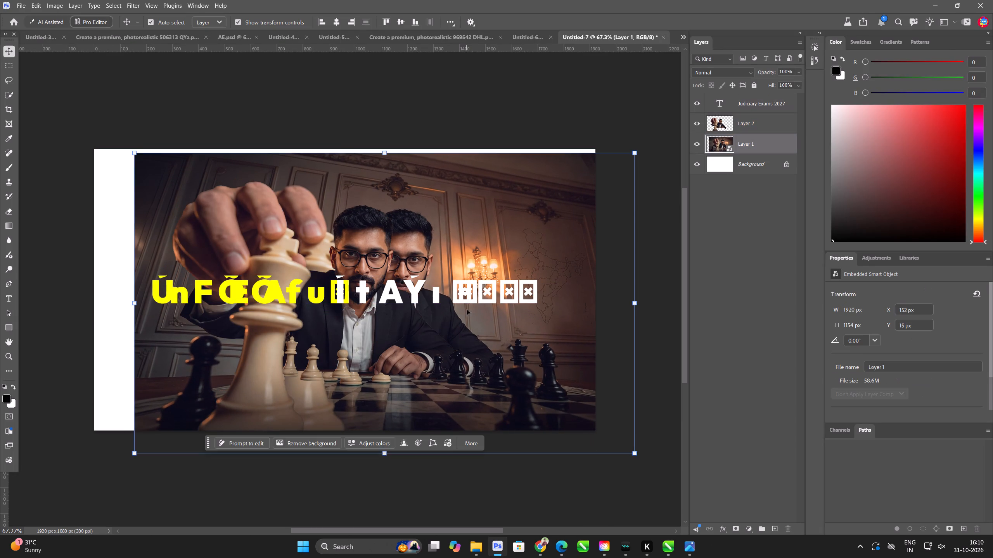
key("ctrl+z")
Cut "EXAMS 2027" from the pasted title so the text layer reads only "JUDICIARY".
double_click(457, 289)
double_click(455, 294)
left_click(368, 295)
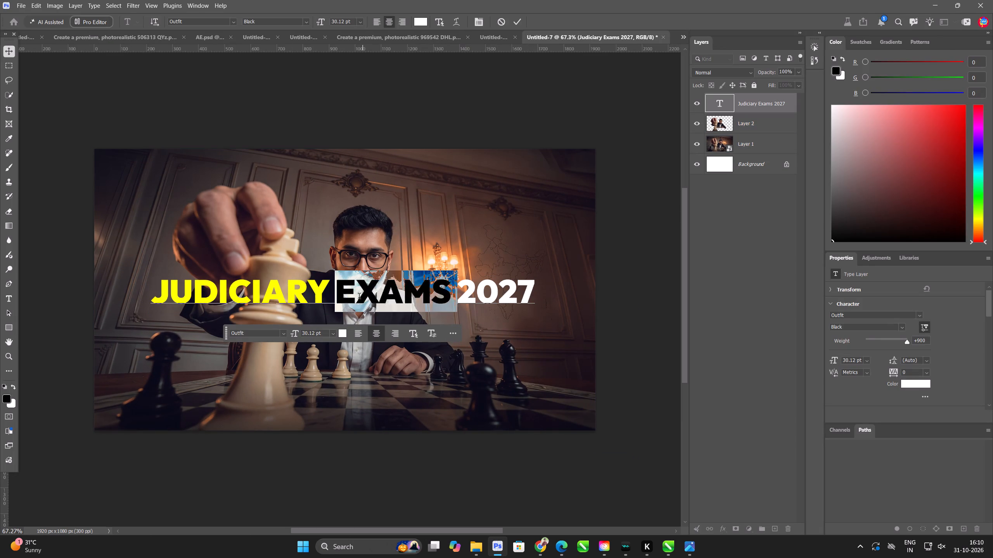
left_click_drag(349, 298, 344, 297)
left_click(332, 295)
left_click_drag(338, 298, 691, 297)
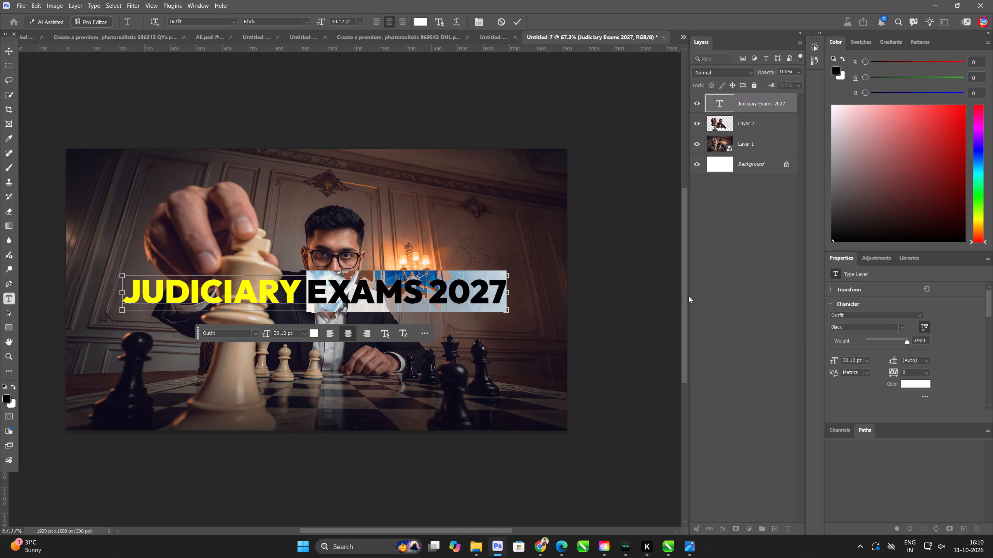
key("ctrl+x")
key("ctrl+a")
left_click(7, 54)
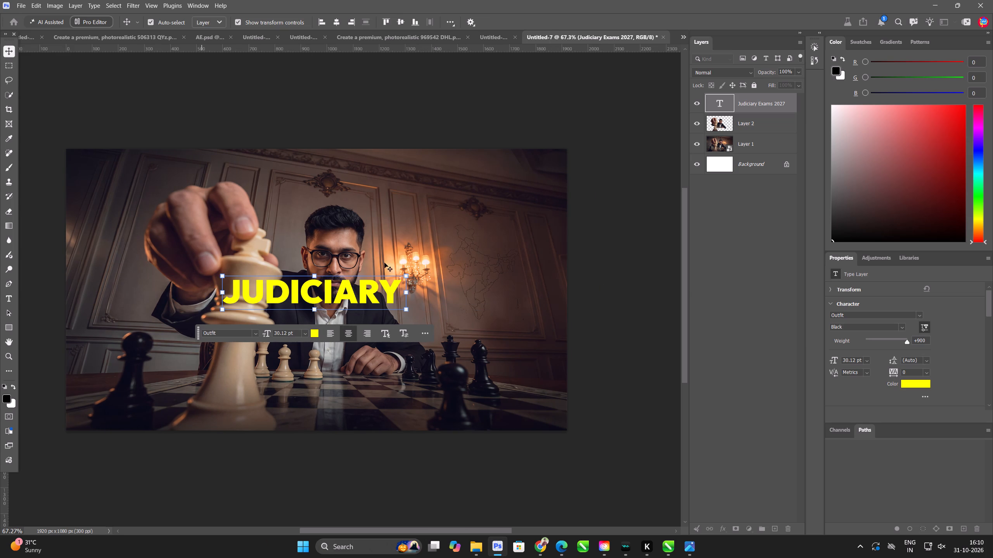
Scale the JUDICIARY text to about 257% and place it across the top of the canvas.
left_click_drag(407, 290, 640, 290)
left_click_drag(543, 293, 440, 232)
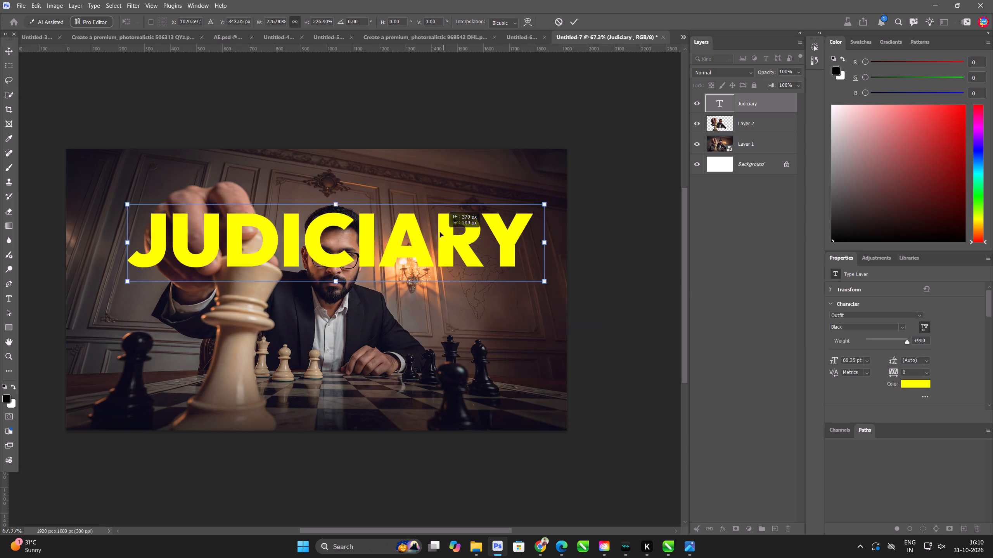
left_click_drag(440, 232, 408, 188)
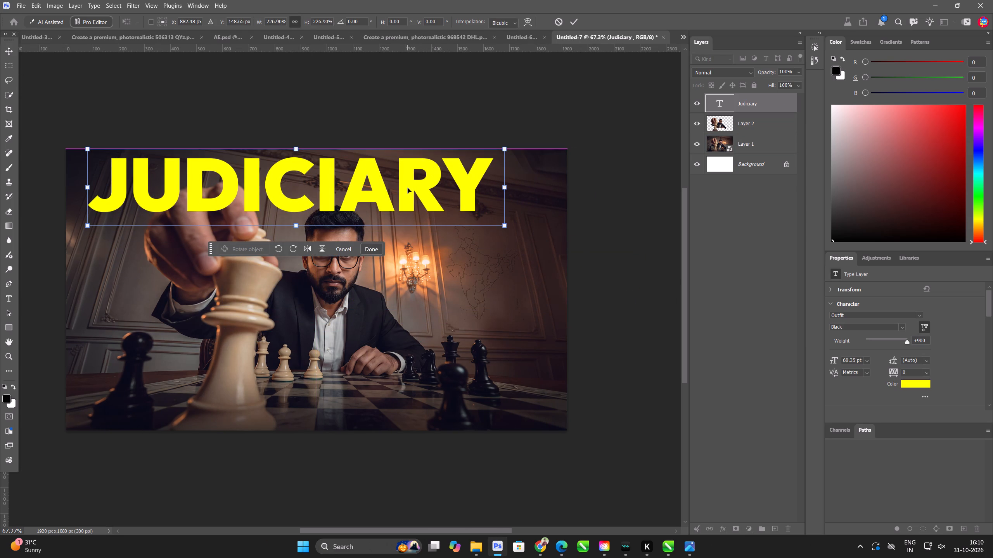
left_click_drag(503, 185, 558, 190)
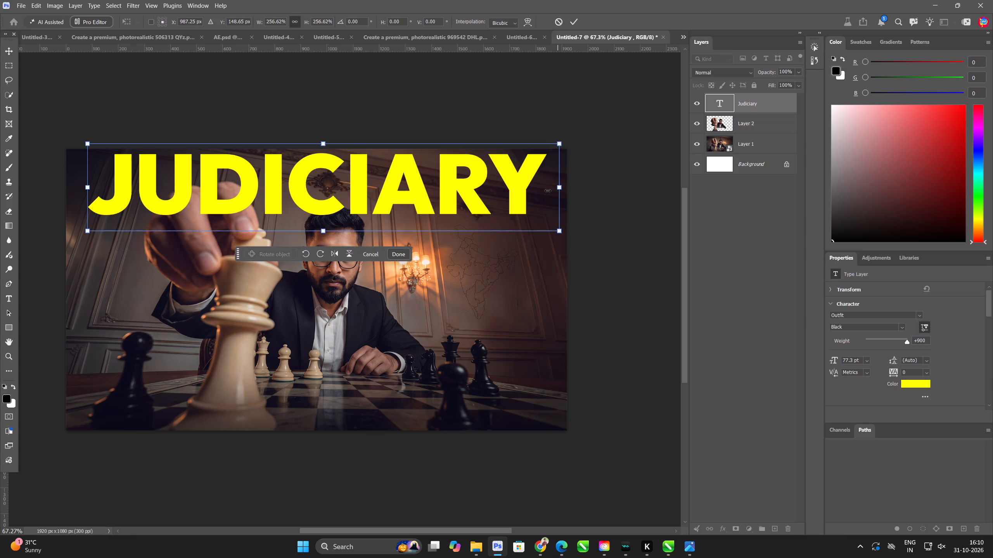
left_click_drag(501, 184, 502, 189)
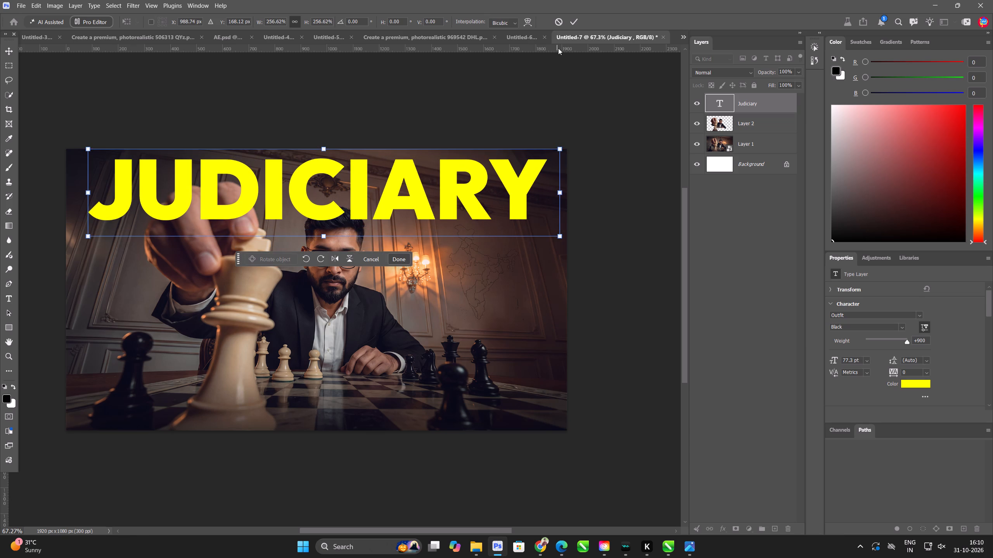
left_click(573, 17)
Move the JUDICIARY text layer below the man cutout so his hand and head overlap the lettering.
key("ctrl+bracketleft")
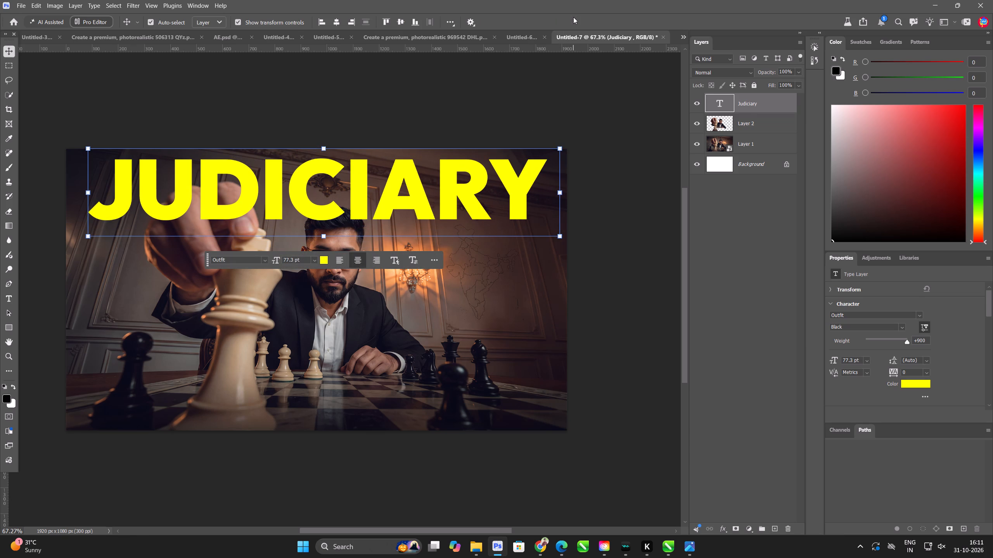
key("ctrl+bracketleft")
key("ctrl+bracketright")
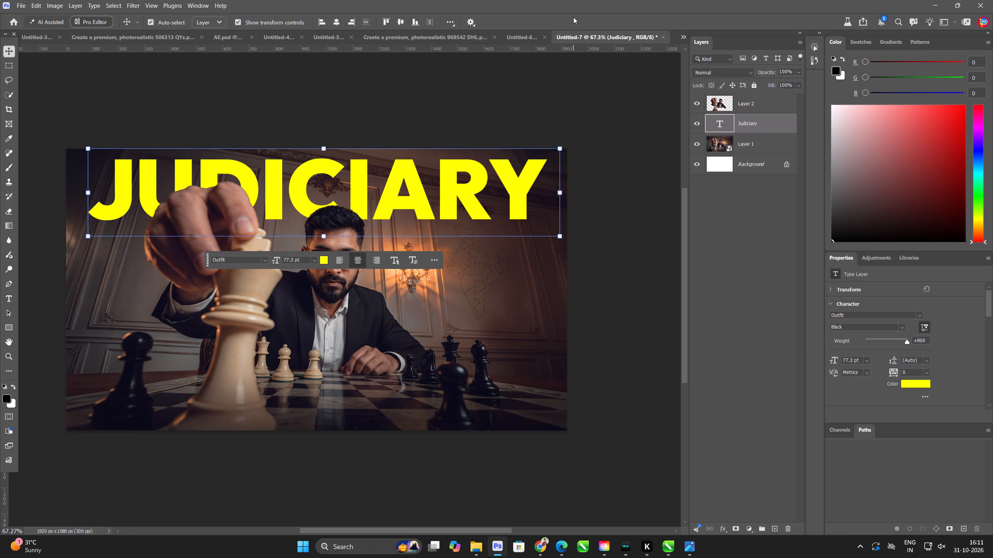
left_click(464, 48)
left_click(465, 105)
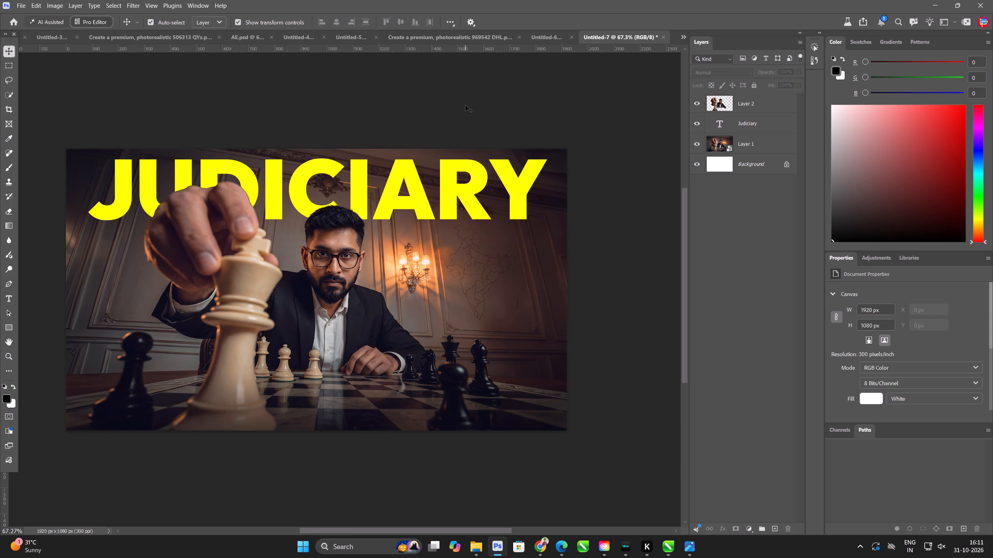
key("ctrl+0")
Change the JUDICIARY text colour to white.
left_click(519, 160)
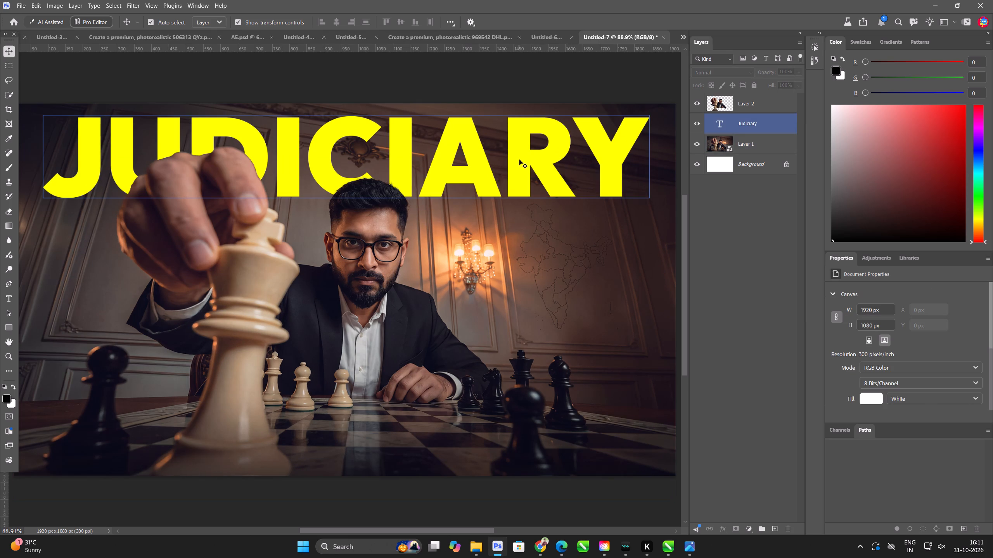
left_click(910, 385)
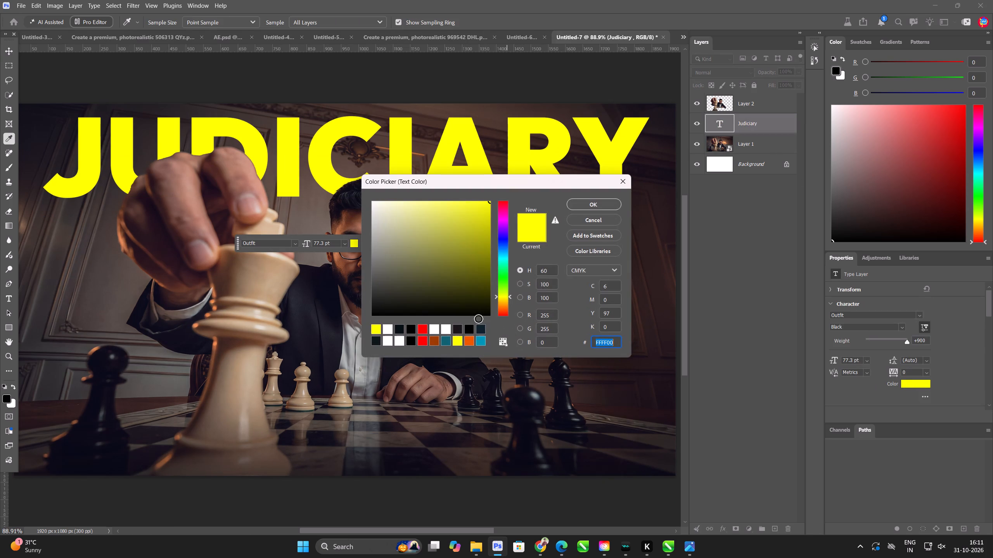
left_click_drag(415, 268, 281, 120)
left_click(595, 207)
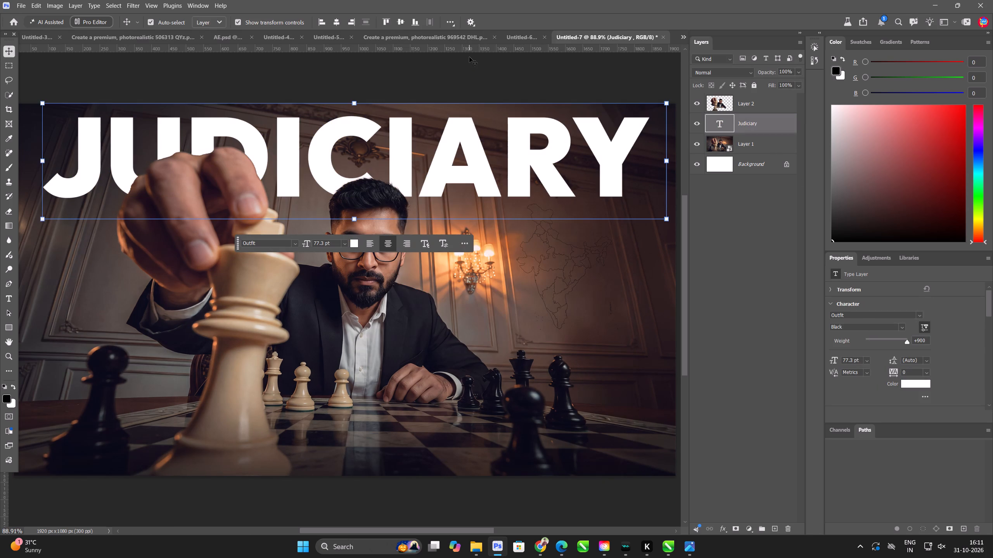
left_click(469, 57)
Duplicate the JUDICIARY text layer and replace the copy's text with "EXAMS 2027".
left_click_drag(528, 168, 528, 320, "alt")
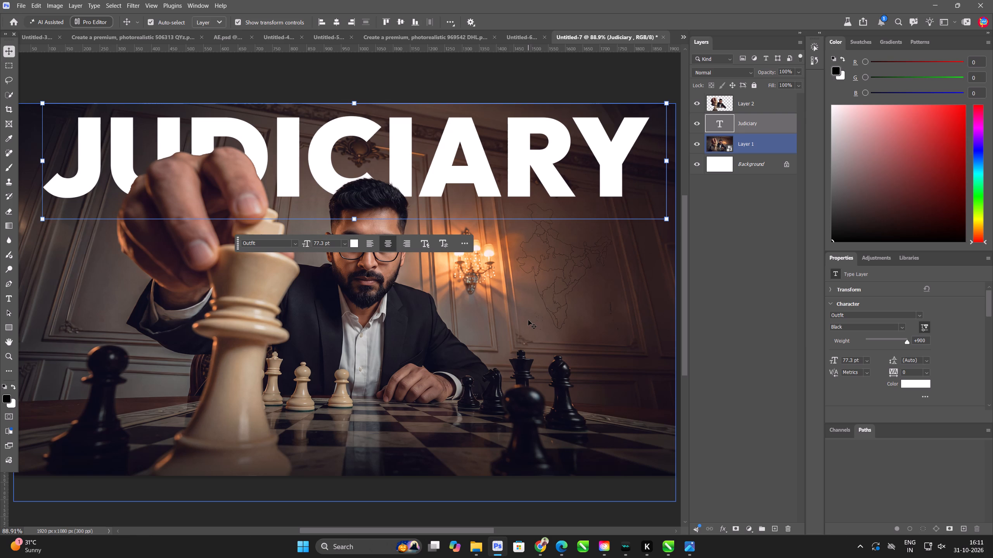
left_click_drag(737, 248, 739, 243)
left_click(761, 120)
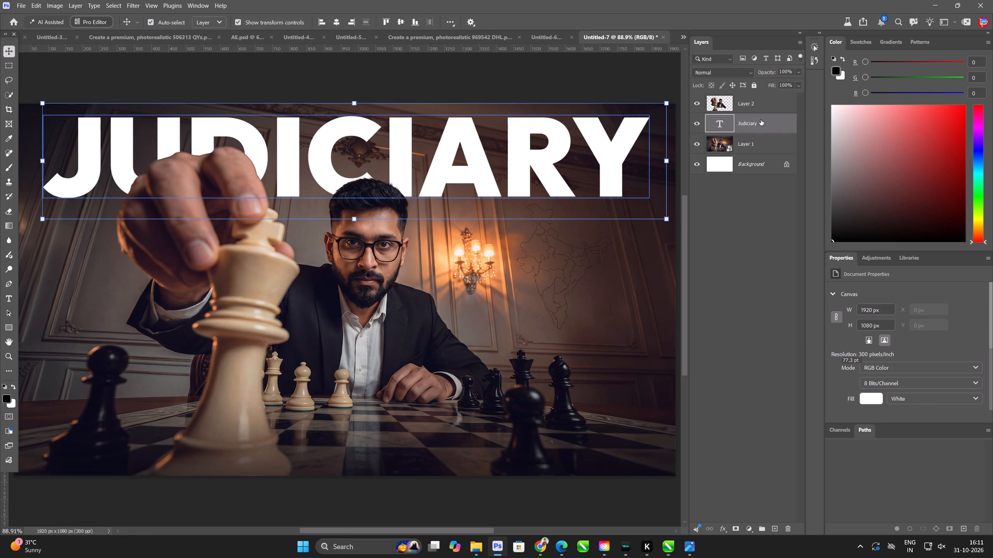
key("ctrl+j")
double_click(719, 124)
key("ctrl+v")
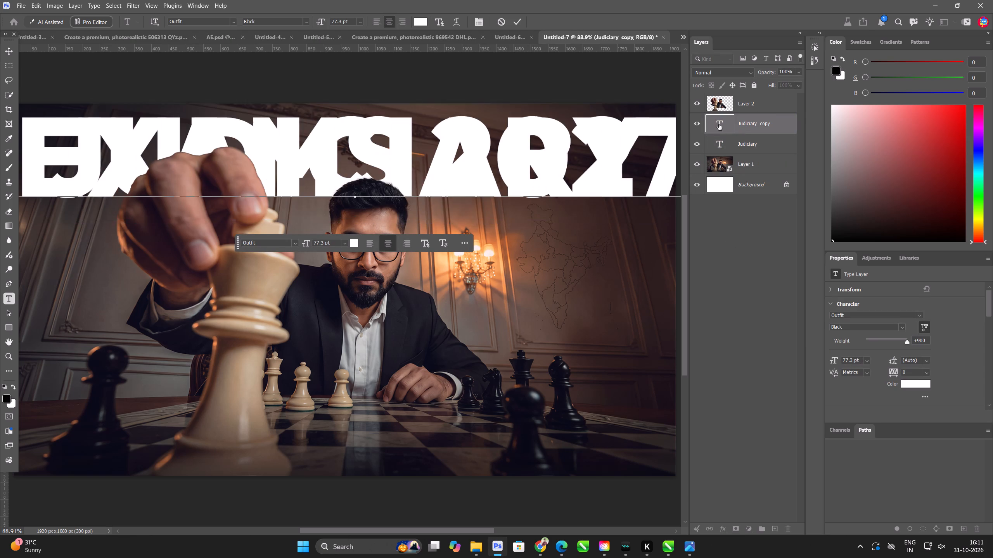
Reduce the EXAMS 2027 text to 19 pt and place it beneath the right end of JUDICIARY.
key("ctrl+a")
left_click_drag(323, 22, 287, 24)
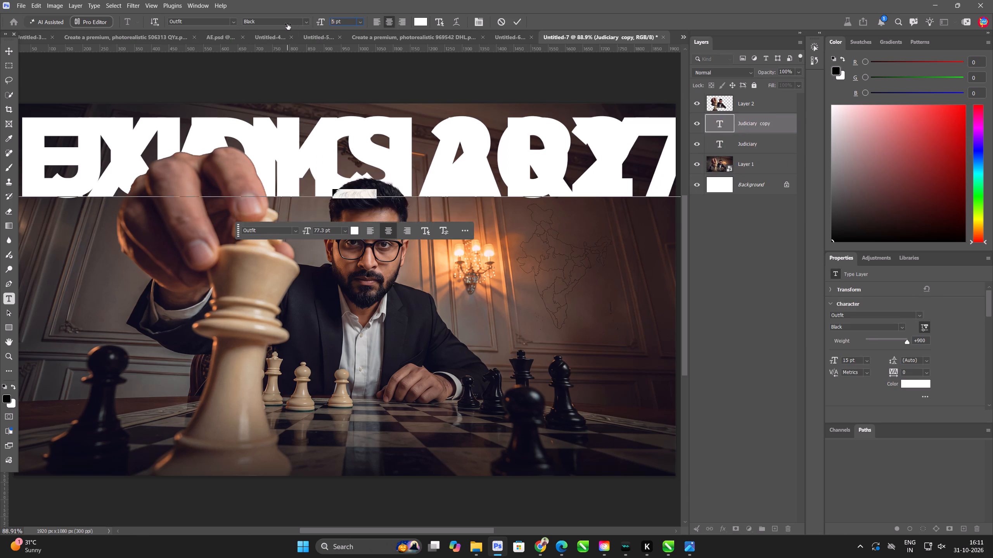
left_click_drag(287, 24, 294, 26)
left_click(10, 52)
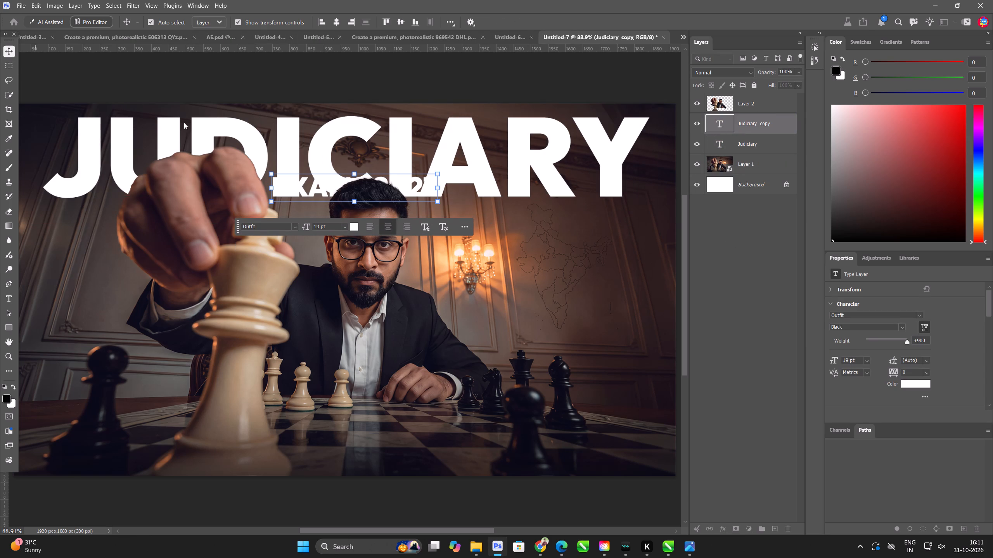
left_click_drag(309, 193, 480, 227)
double_click(480, 227)
scroll(563, 221, "up", 3)
left_click(7, 52)
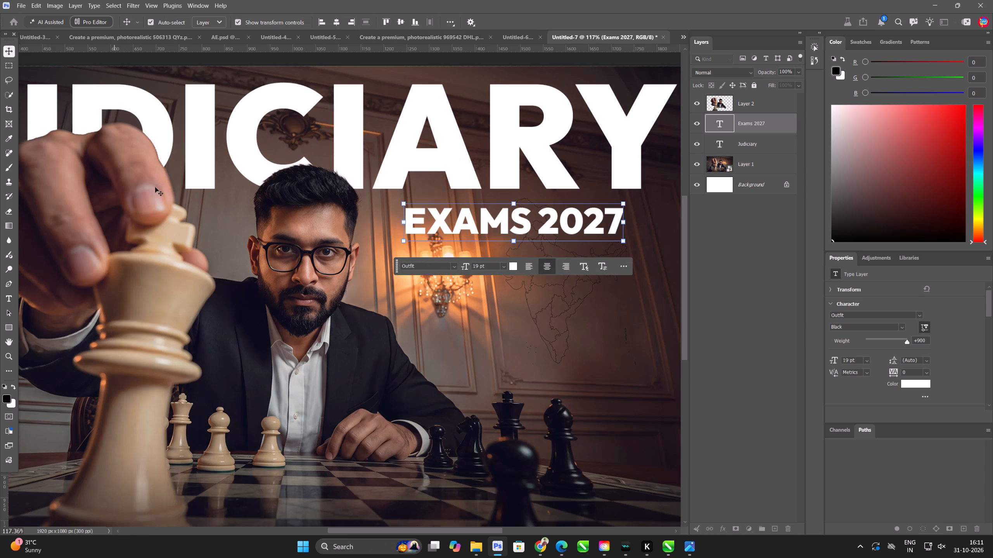
Draw a red rectangle about 520 x 79 px over the EXAMS 2027 text.
left_click(9, 326)
scroll(369, 267, "down", 4)
scroll(451, 236, "up", 7)
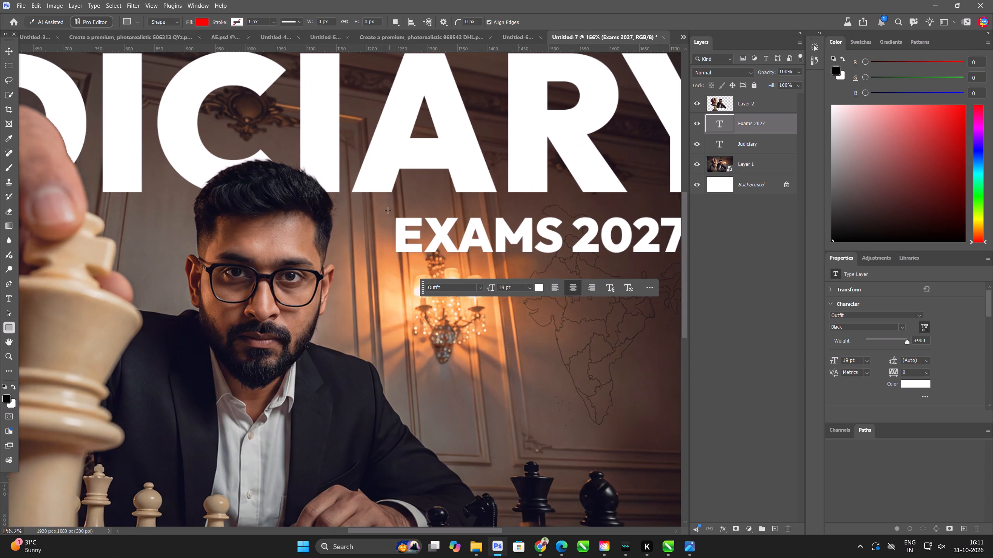
left_click_drag(381, 212, 678, 259)
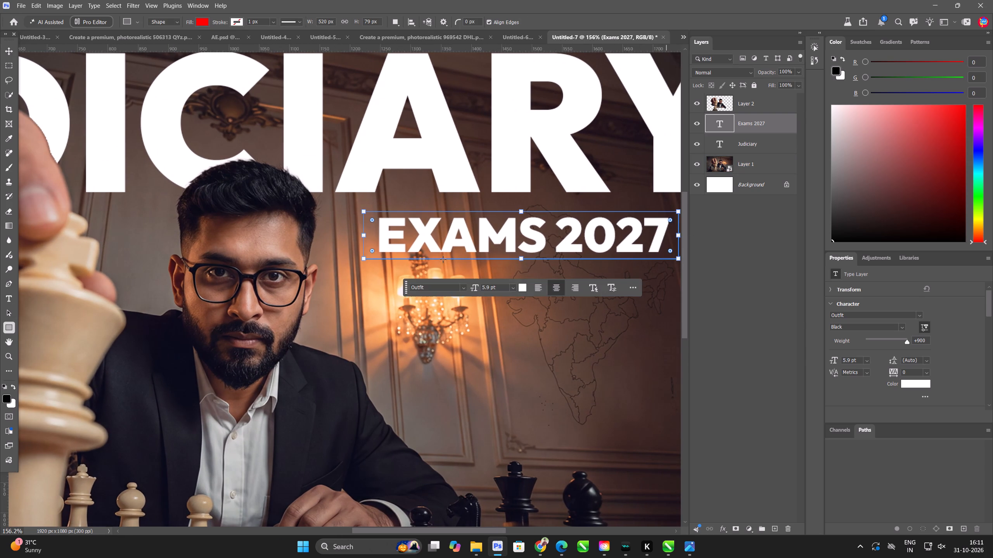
scroll(355, 258, "down", 5)
scroll(503, 259, "up", 8)
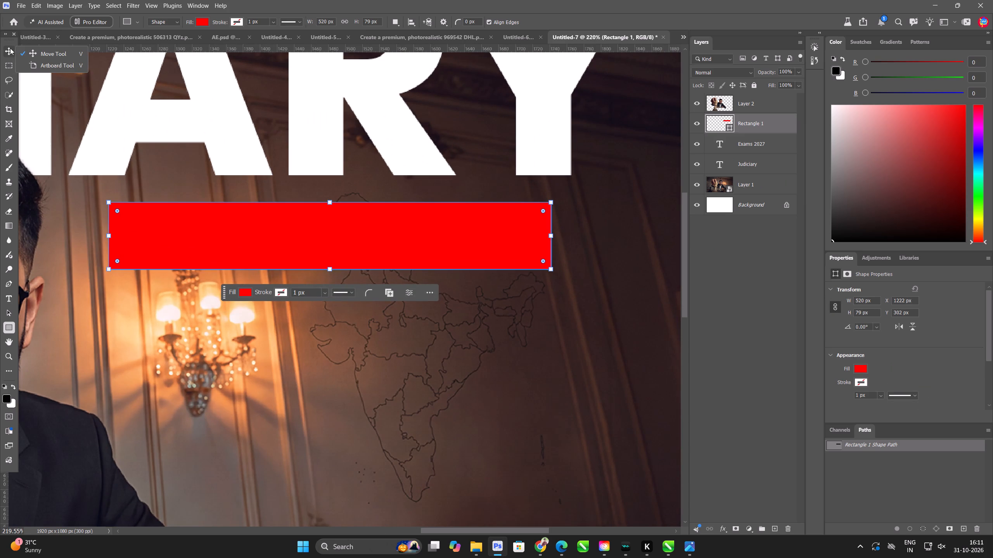
Skew the red rectangle vertically by about -3.5° so it slants up to the right, and nudge it up toward JUDICIARY.
left_click_drag(552, 235, 553, 207, "ctrl")
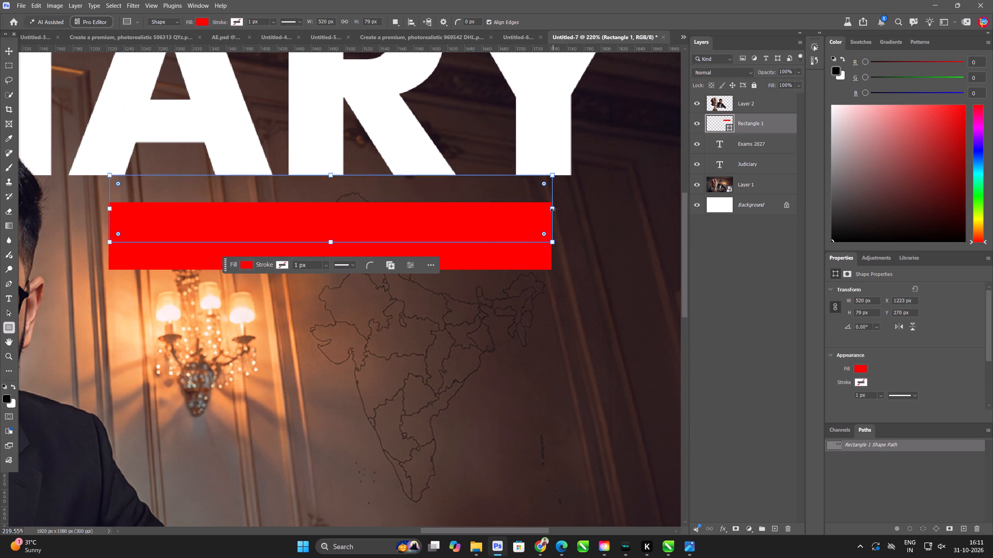
key("ctrl+z")
key("Return")
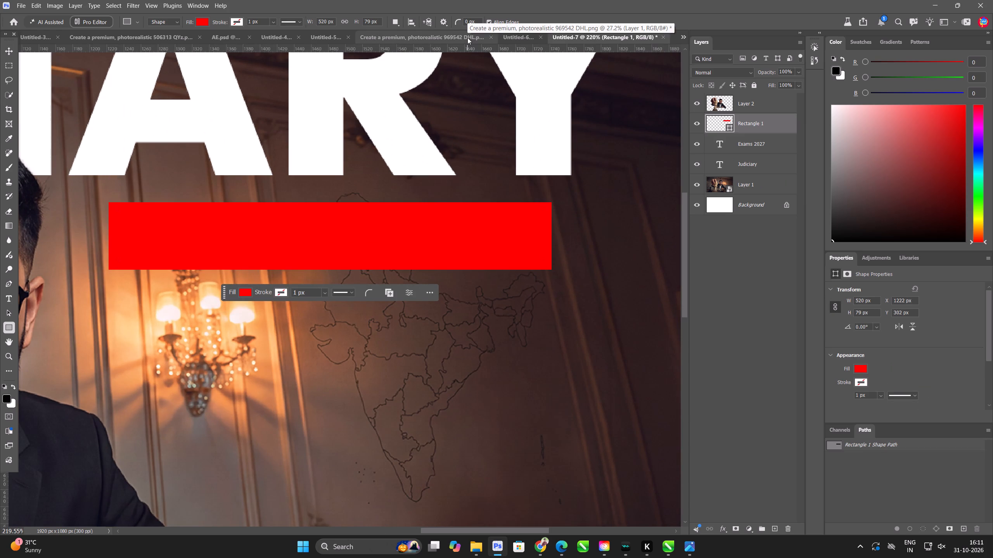
left_click_drag(7, 50, 12, 53)
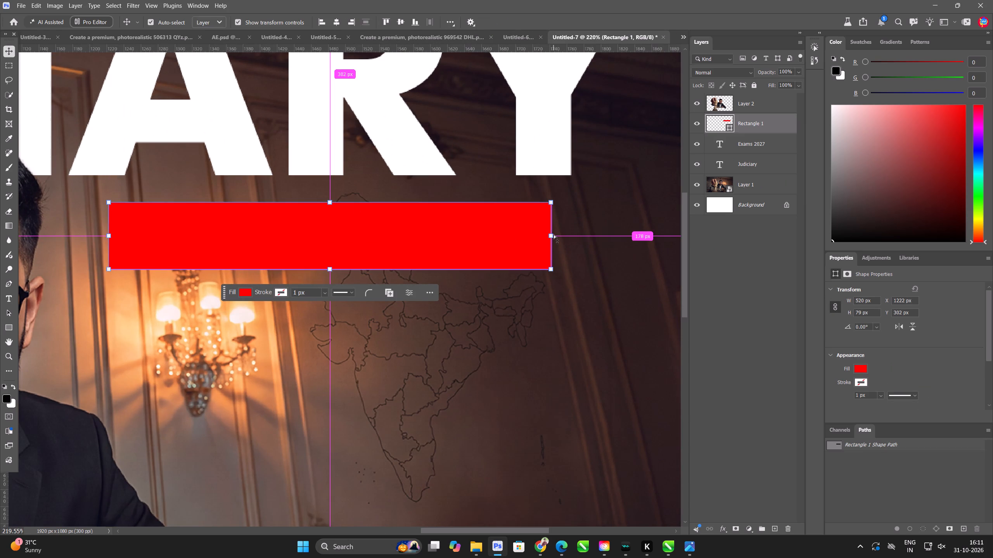
left_click_drag(553, 234, 554, 207, "ctrl")
left_click_drag(489, 218, 497, 207)
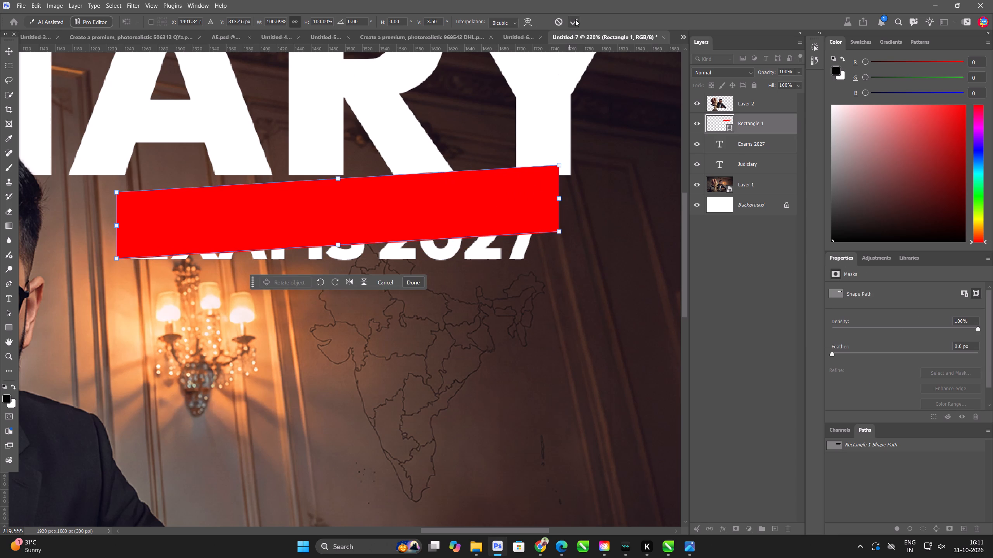
left_click(575, 19)
Move the EXAMS 2027 text slightly lower and place its layer above the Rectangle 1 layer.
left_click_drag(488, 252, 486, 279)
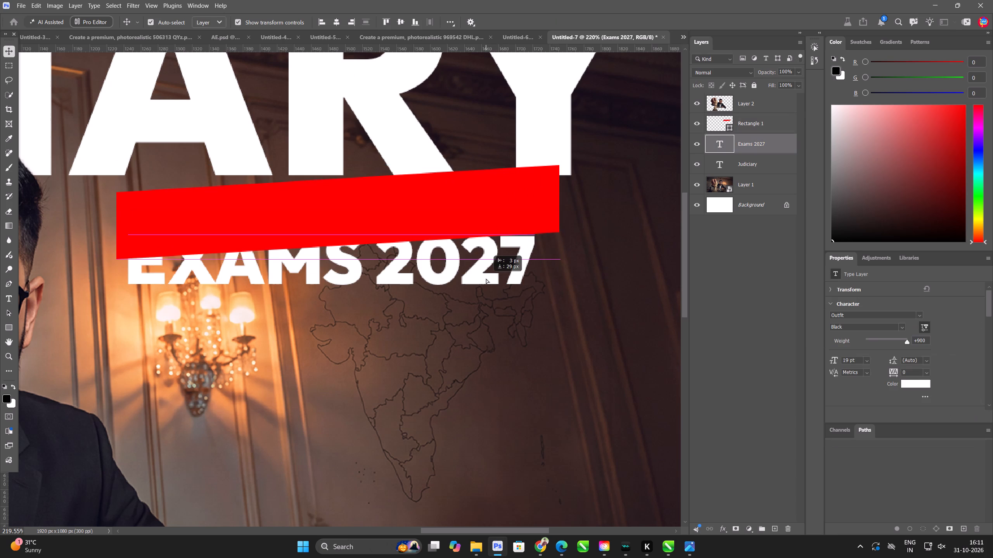
left_click_drag(486, 279, 486, 279)
left_click_drag(748, 143, 751, 119)
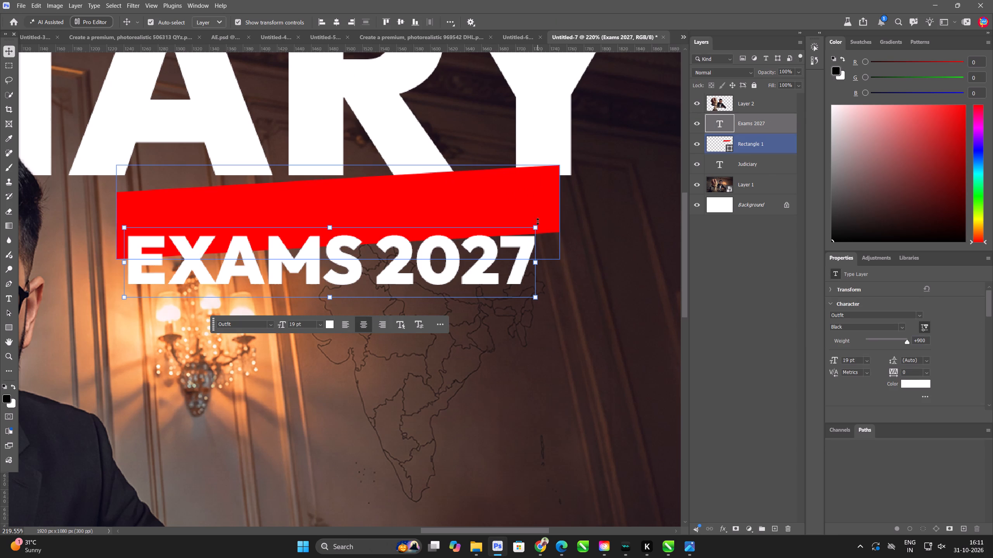
Skew the EXAMS 2027 text vertically to match the banner's slant and move it up onto the red rectangle.
left_click_drag(545, 223, 550, 210)
key("ctrl+z")
left_click_drag(538, 263, 541, 236, "ctrl")
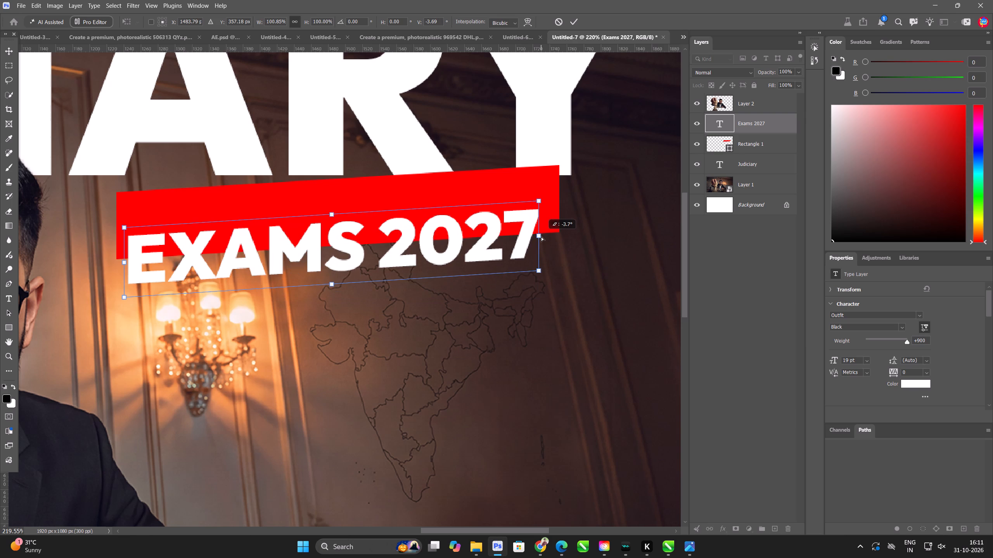
left_click_drag(541, 236, 541, 239, "ctrl")
left_click_drag(477, 246, 480, 212)
left_click(568, 22)
Change the banner rectangle's fill colour to yellow FFFF00.
left_click(706, 136)
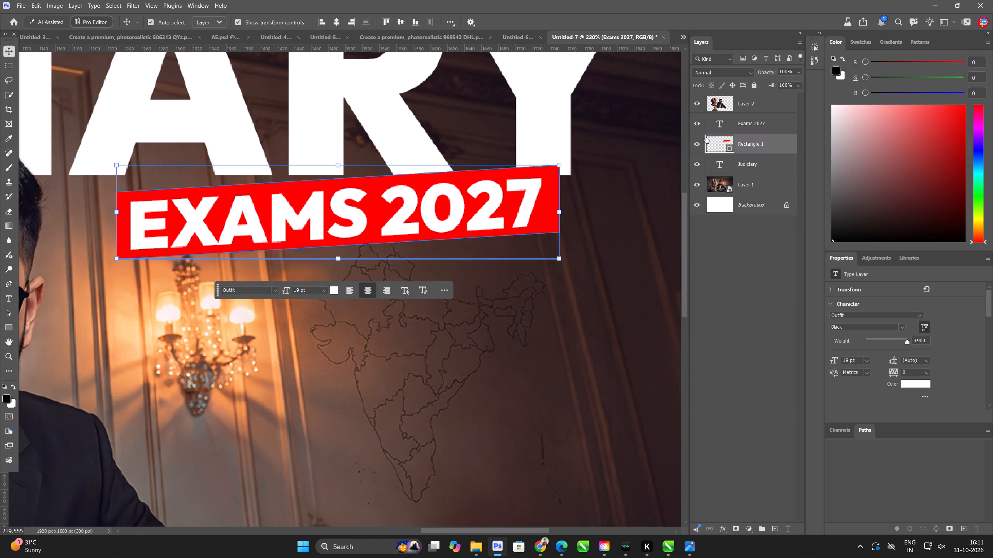
double_click(712, 142)
type("FFFF00")
key("Return")
Change the EXAMS 2027 text colour to black 000000.
left_click(446, 209)
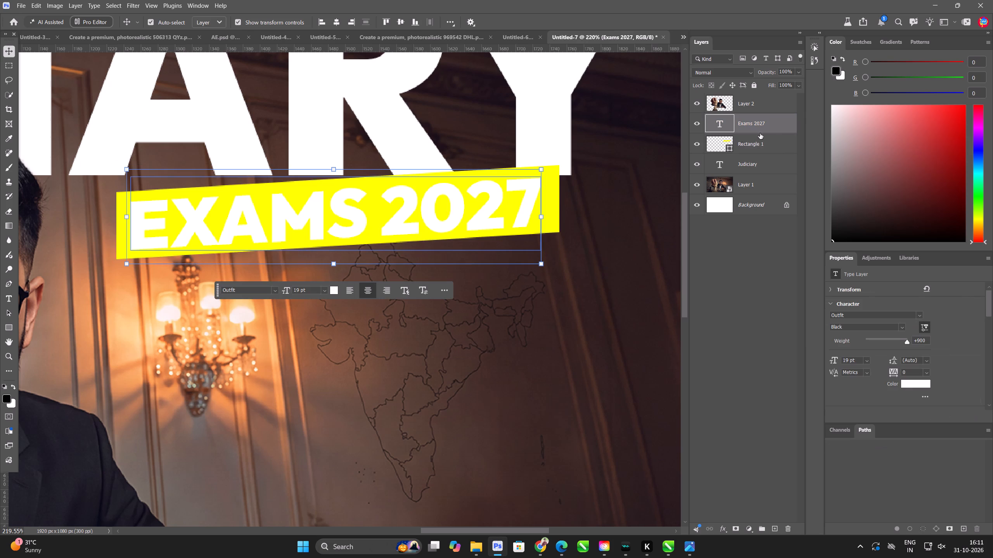
left_click(913, 386)
type("00000")
key("Return")
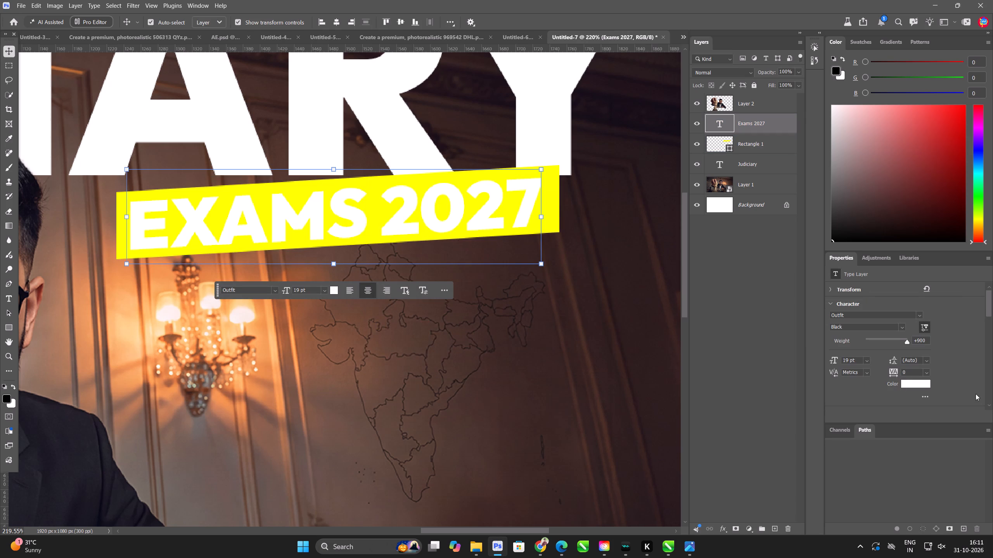
left_click(930, 386)
left_click(924, 384)
left_click_drag(442, 282, 311, 367)
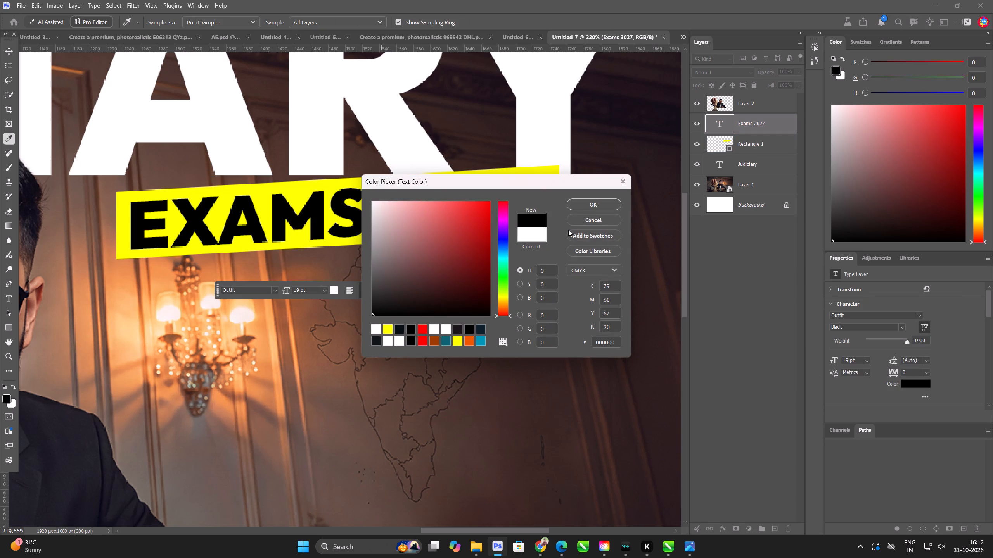
left_click(590, 205)
Nudge the EXAMS 2027 text slightly so it sits centred on the yellow banner.
left_click(615, 298)
left_click_drag(472, 206, 478, 202)
scroll(478, 205, "down", 14)
left_click(590, 248)
Add a black drop shadow to the yellow banner with about 56% opacity, 9 px distance and 35 px size.
scroll(545, 187, "up", 6)
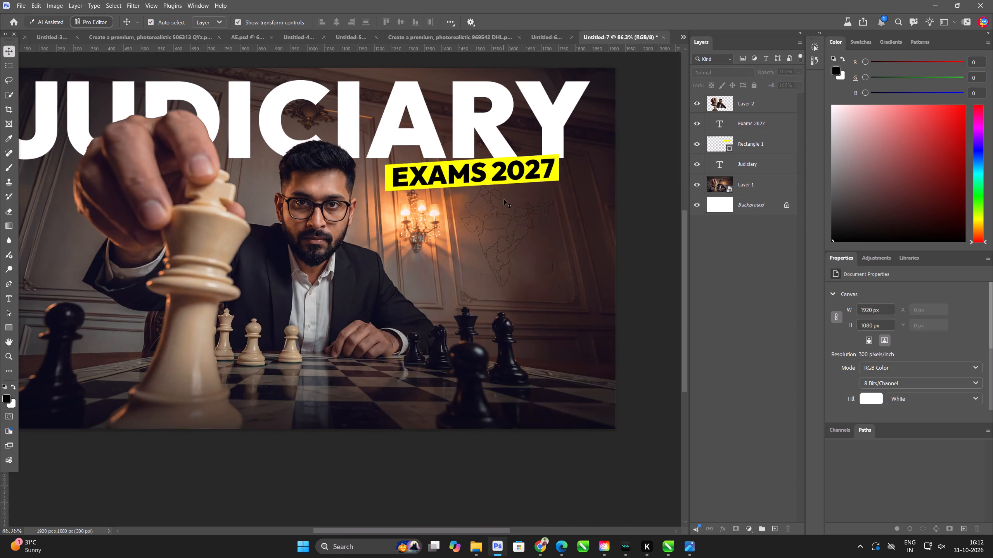
scroll(504, 200, "up", 2)
left_click(581, 164)
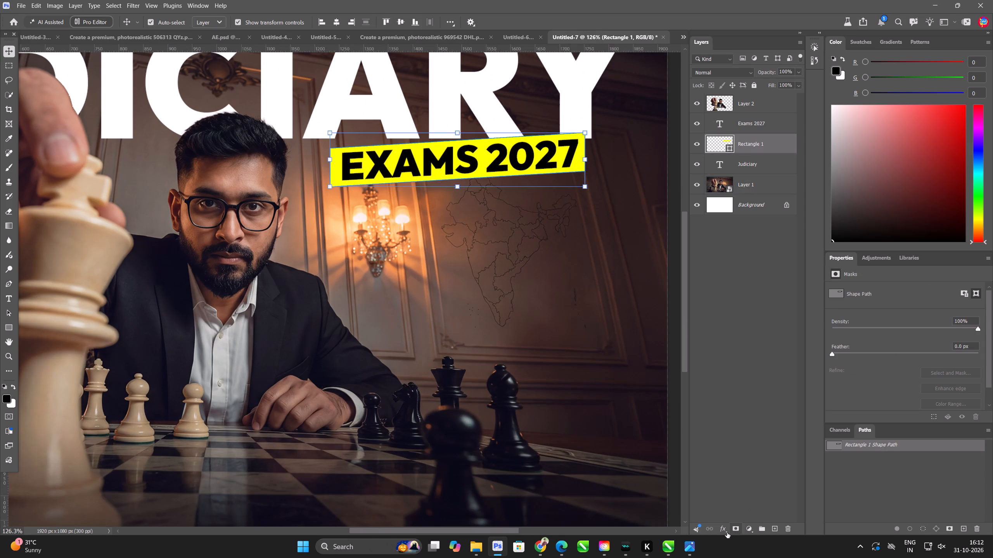
left_click(724, 532)
left_click(737, 526)
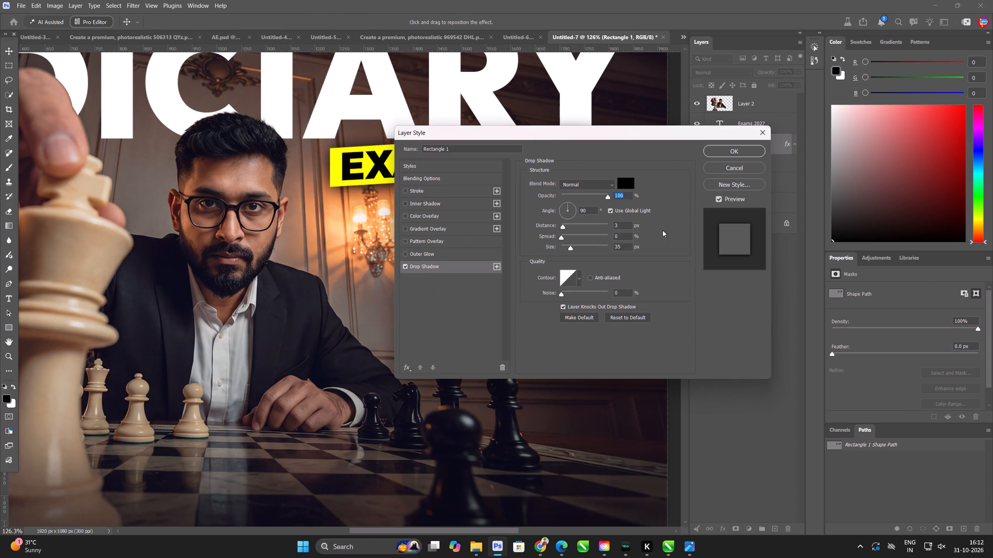
left_click(568, 247)
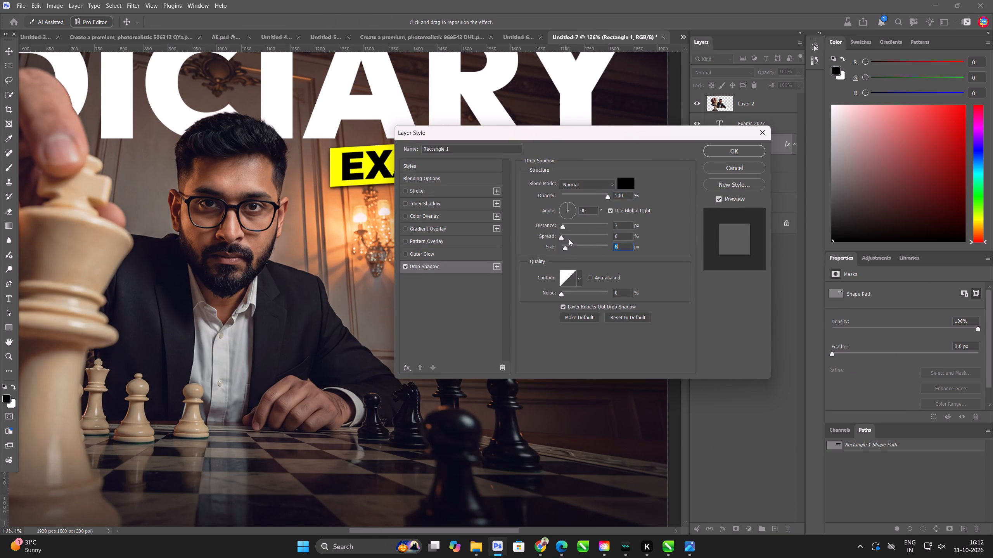
left_click_drag(571, 221, 585, 223)
left_click(568, 226)
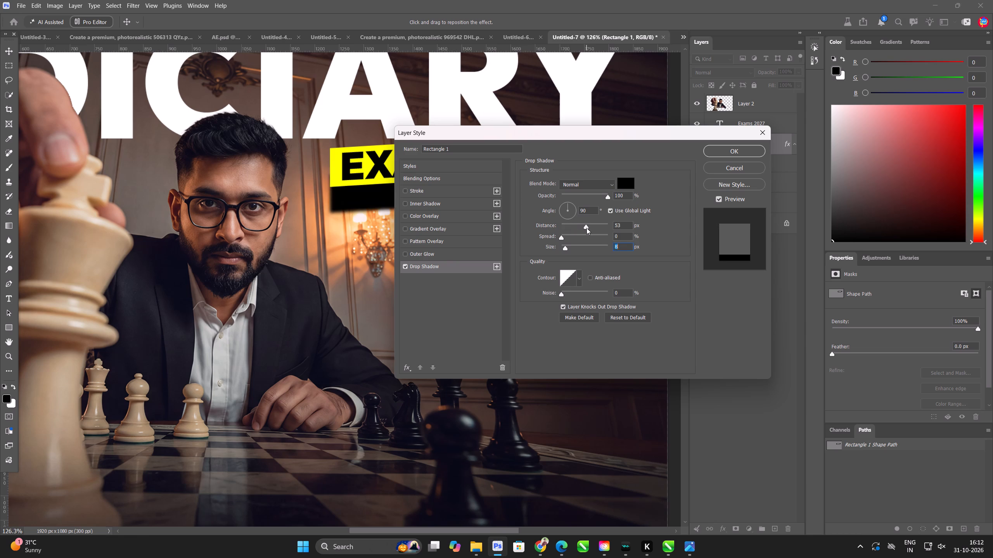
left_click(573, 248)
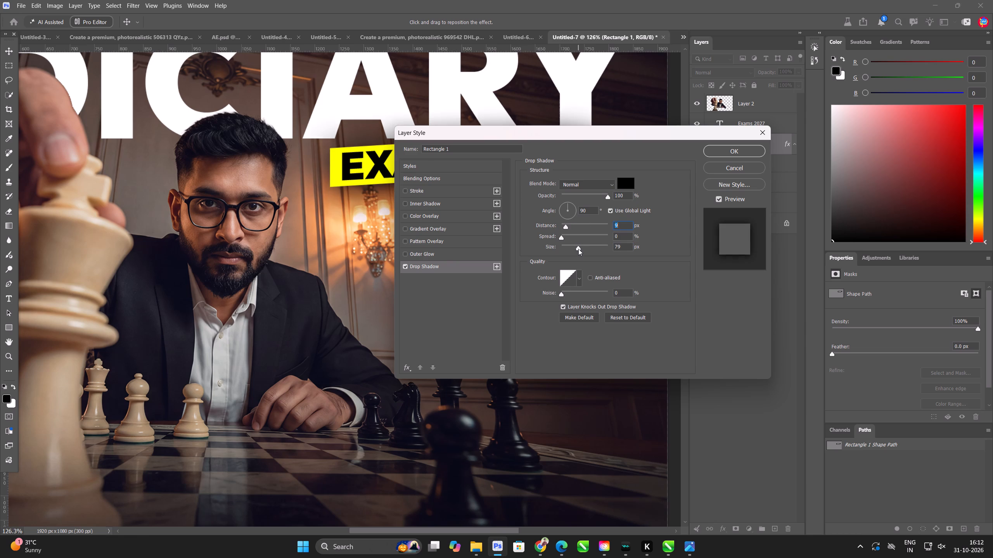
left_click_drag(596, 192, 588, 194)
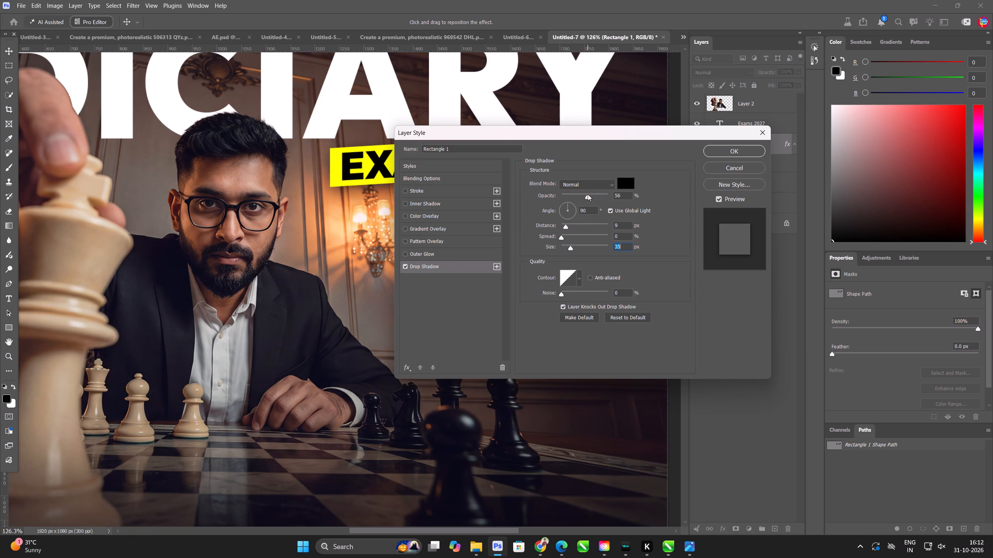
left_click_drag(588, 194, 588, 195)
left_click(728, 148)
scroll(642, 184, "down", 12)
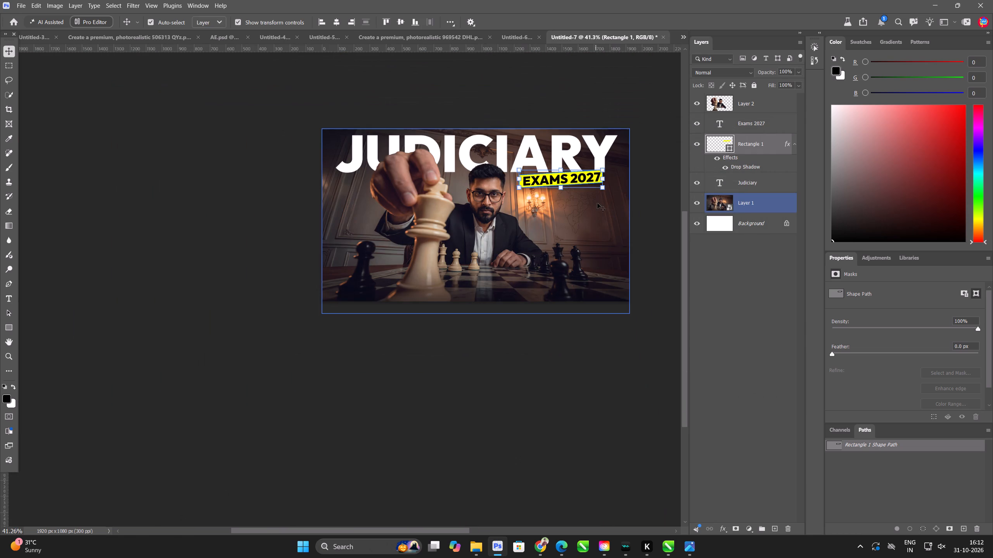
left_click(645, 203)
Change the JUDICIARY title's font to F37 Judge Bold Extended.
scroll(632, 124, "up", 2)
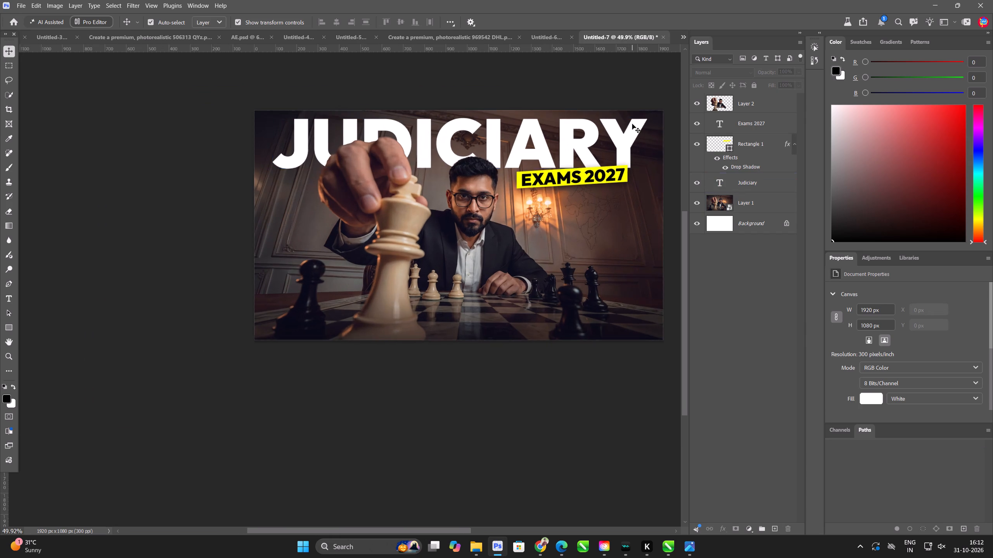
scroll(632, 124, "up", 3)
double_click(632, 143)
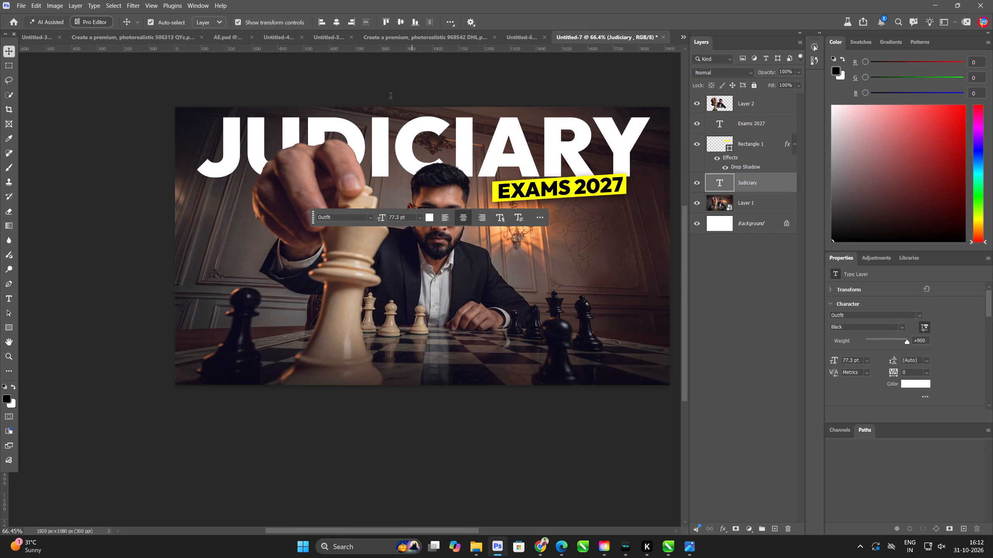
key("ctrl+a")
left_click(215, 22)
type("F37")
scroll(373, 264, "down", 10)
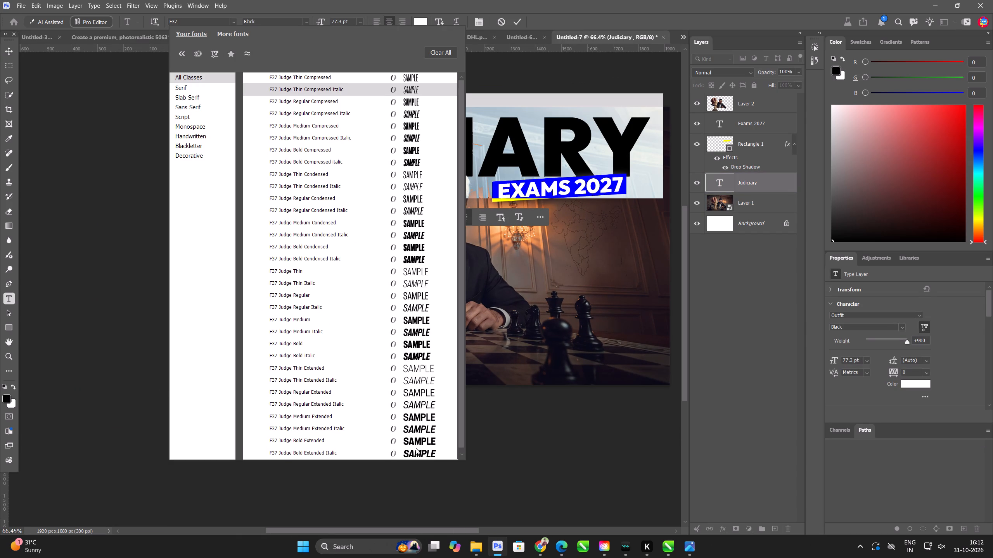
left_click(420, 443)
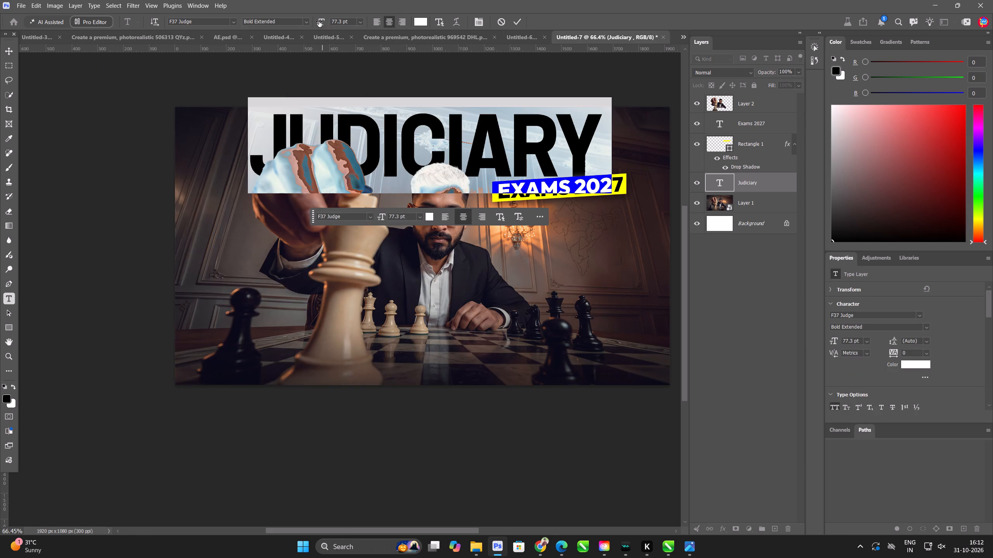
Enlarge the JUDICIARY title to 95 pt and move it down into the top area of the canvas.
left_click_drag(319, 21, 328, 24)
left_click(7, 52)
left_click_drag(499, 138, 498, 158)
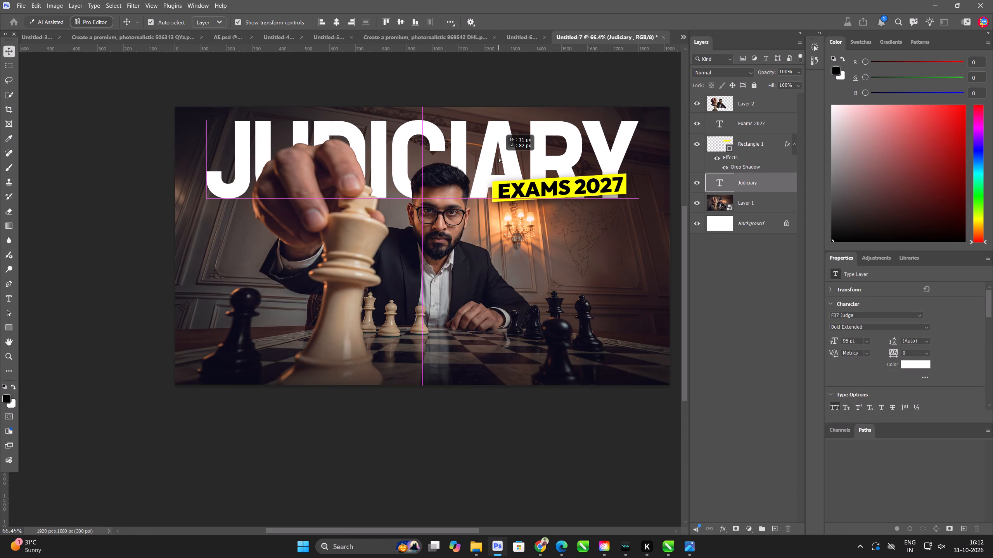
left_click_drag(498, 158, 498, 153)
scroll(480, 154, "down", 5)
left_click(56, 251)
Move the EXAMS 2027 text together with its yellow banner down so they sit below the JUDICIARY title.
scroll(616, 165, "up", 7)
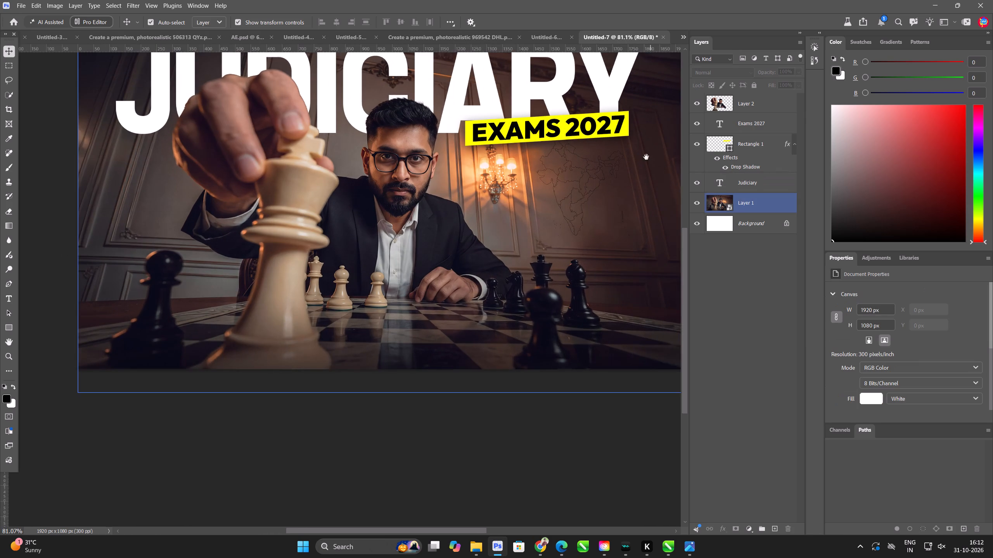
key("space")
key("space")
key("space")
key("space")
key("space")
key("space")
key("space")
left_click_drag(575, 165, 456, 252)
left_click_drag(597, 191, 439, 238)
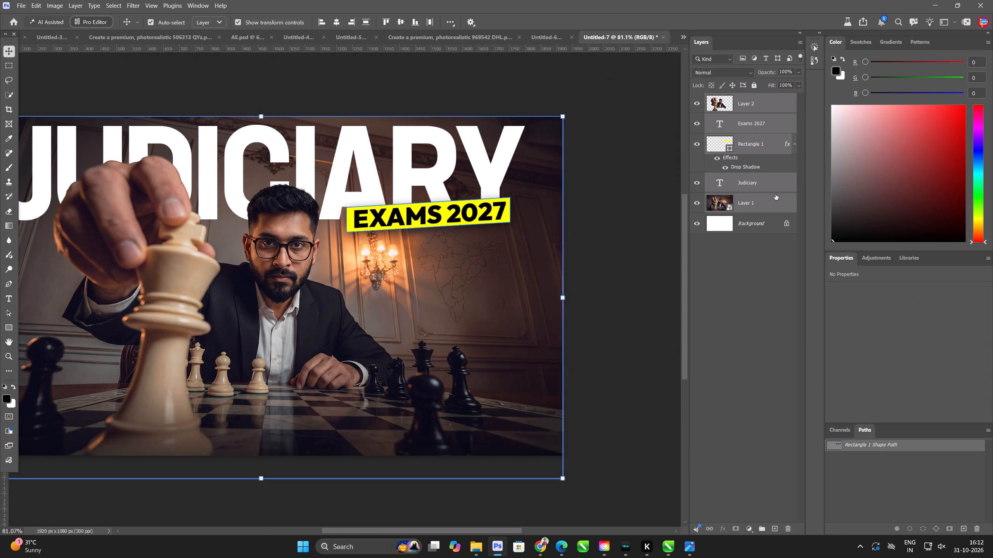
left_click(775, 194)
left_click(767, 183)
left_click(755, 146)
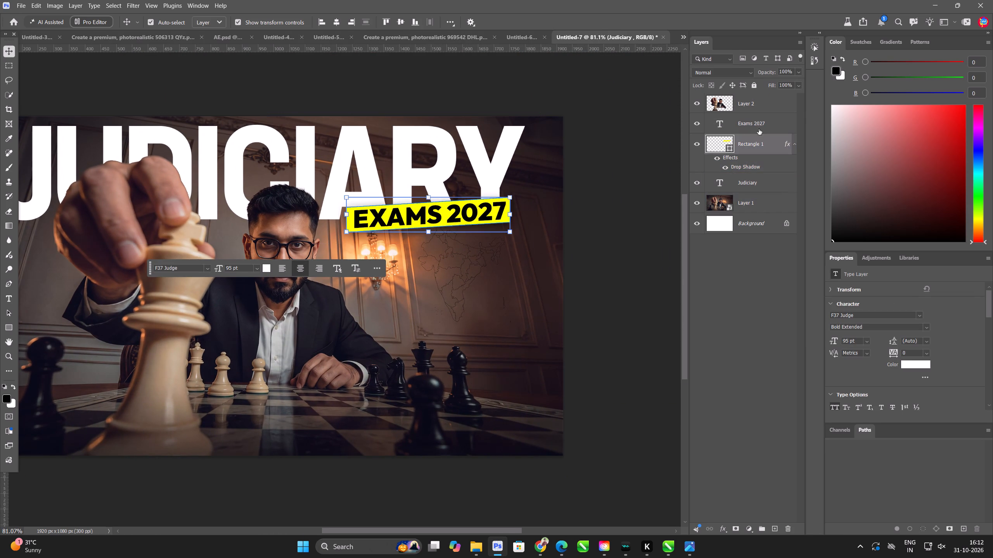
left_click(759, 124, "shift")
left_click_drag(440, 213, 436, 237)
left_click(588, 94)
Place the Judiciary Thumbnail.png logo from the logos folder as an embedded layer covering the canvas.
key("ctrl+0")
key("ctrl+shift+m")
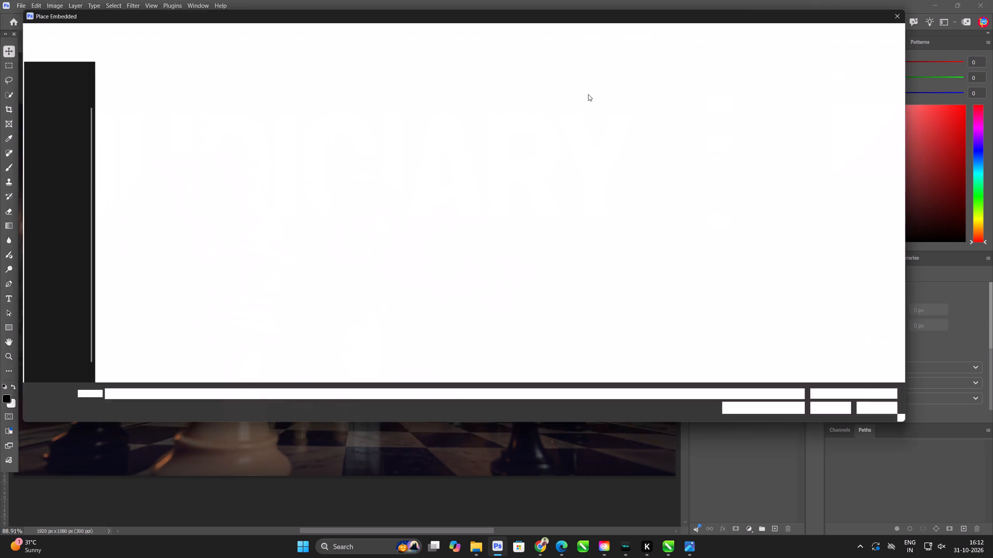
left_click(55, 206)
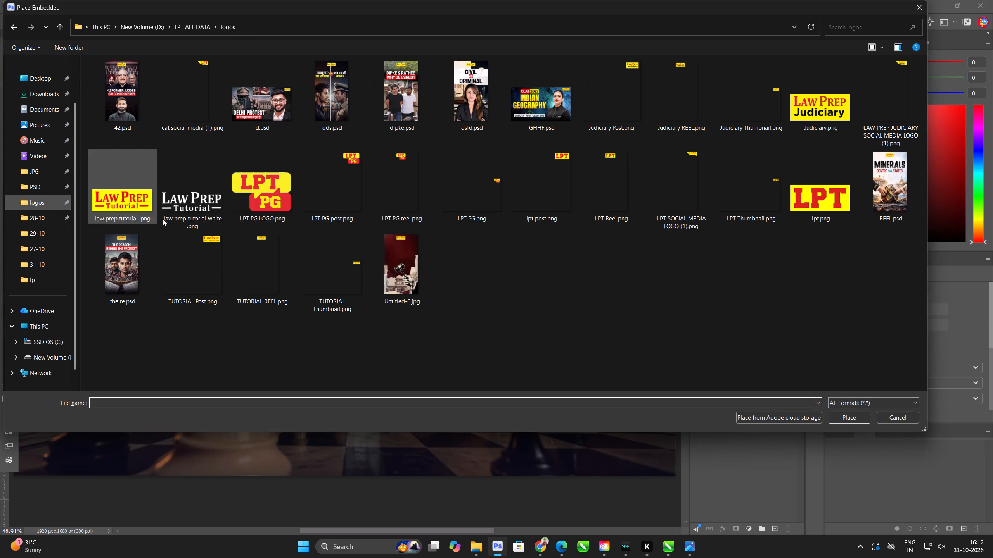
double_click(747, 114)
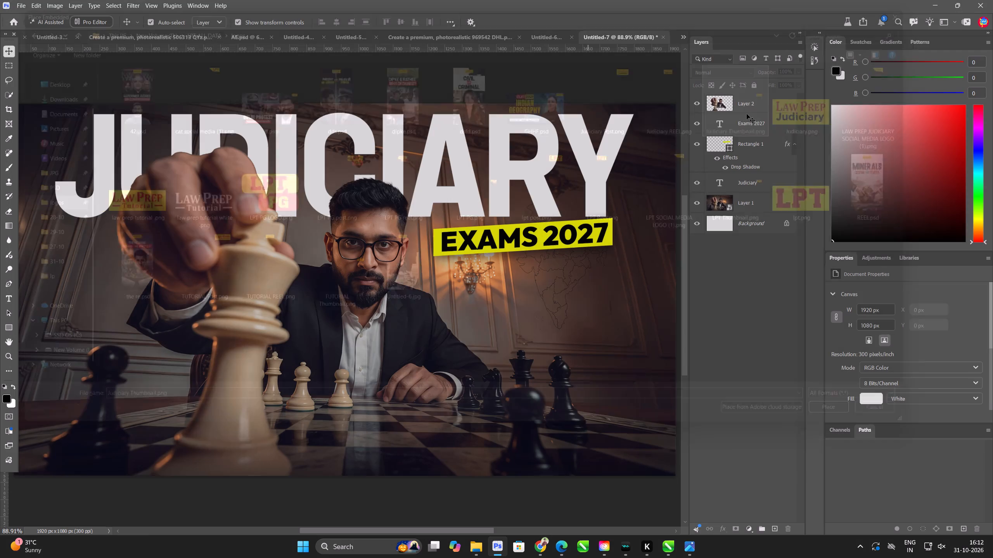
key("Return")
scroll(748, 112, "down", 5)
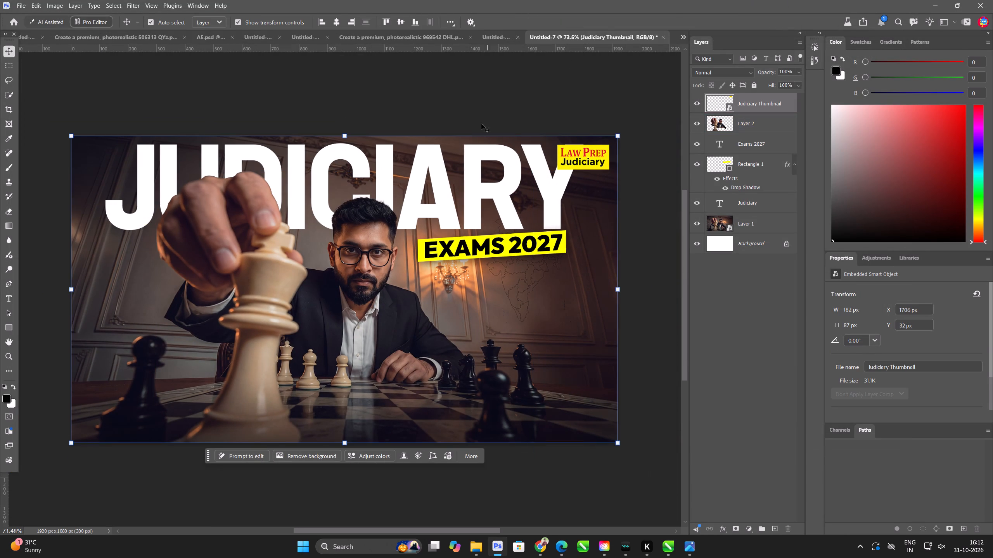
left_click(475, 91)
Scale the JUDICIARY title down to about 93% so its right end clears the Law Prep Judiciary logo.
left_click(438, 182)
left_click_drag(598, 193, 591, 193)
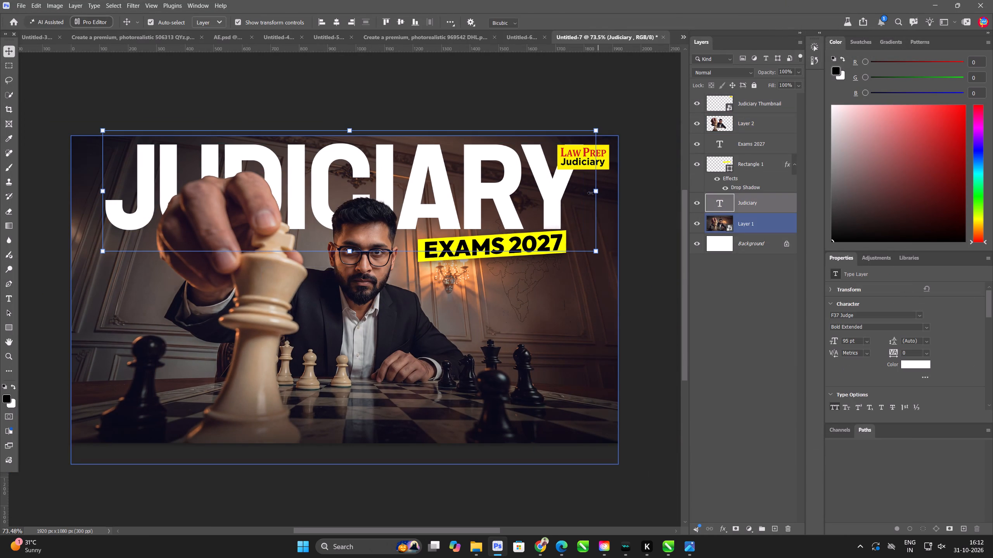
left_click_drag(591, 193, 561, 193)
left_click(516, 193)
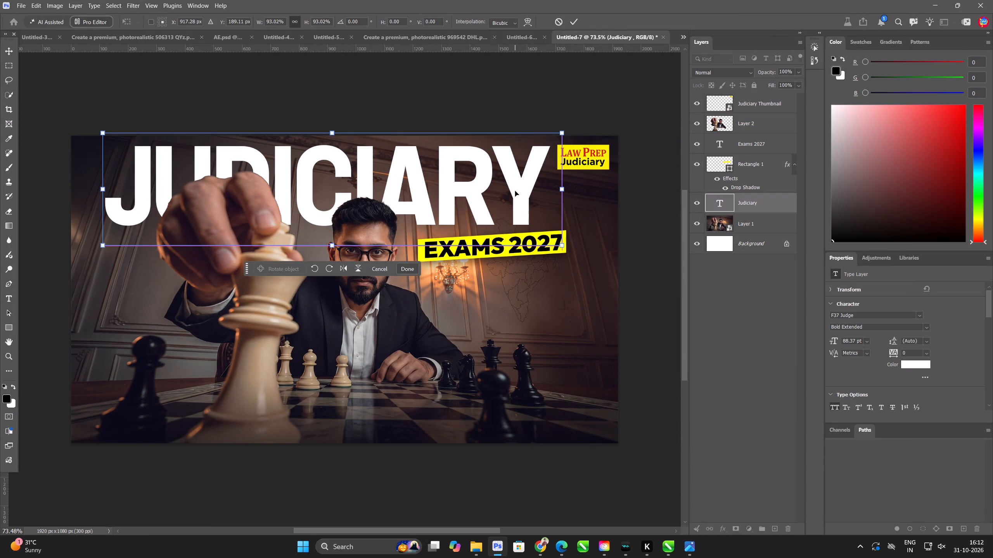
key("Return")
scroll(521, 178, "down", 5)
left_click(552, 111)
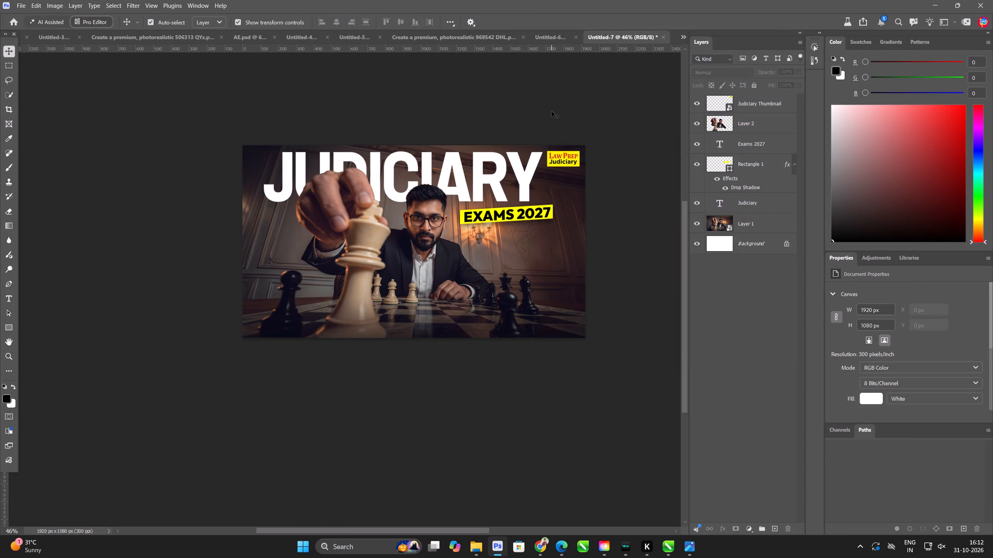
Duplicate the JUDICIARY text layer and place the copy above Layer 2.
left_click(474, 152)
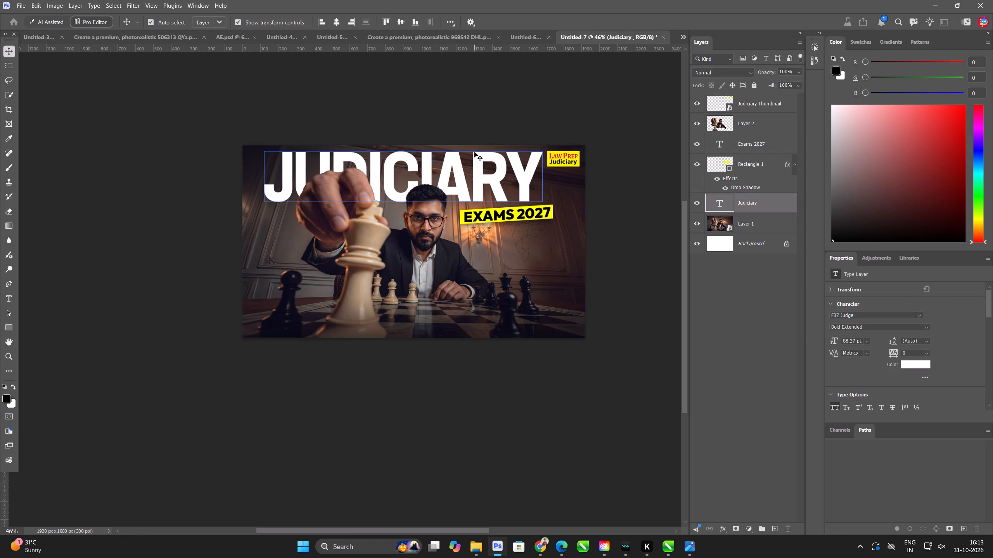
key("ctrl+j")
left_click_drag(748, 205, 748, 127)
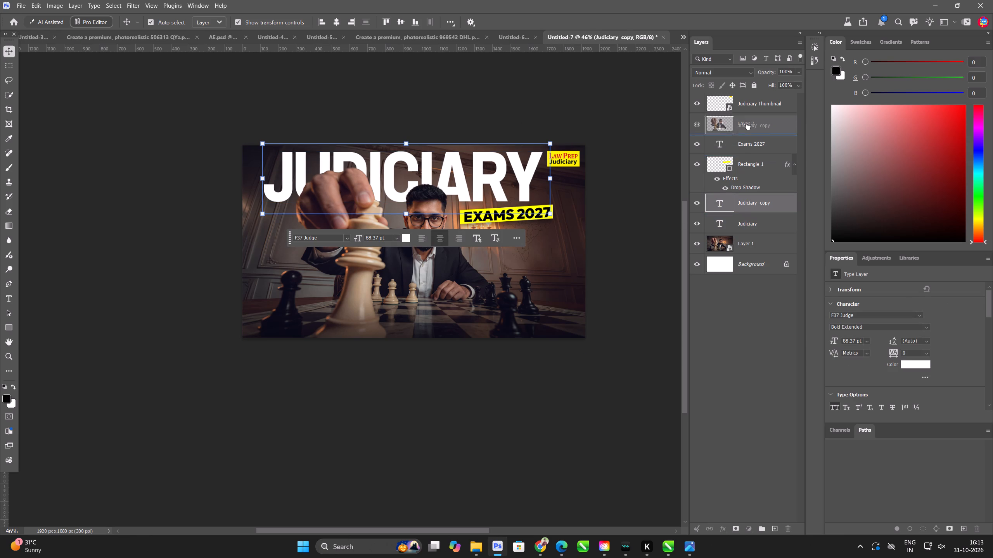
left_click_drag(748, 127, 748, 113)
Add a 4 px inside stroke in white (FFFFFF) to the Judiciary copy text layer.
left_click(725, 530)
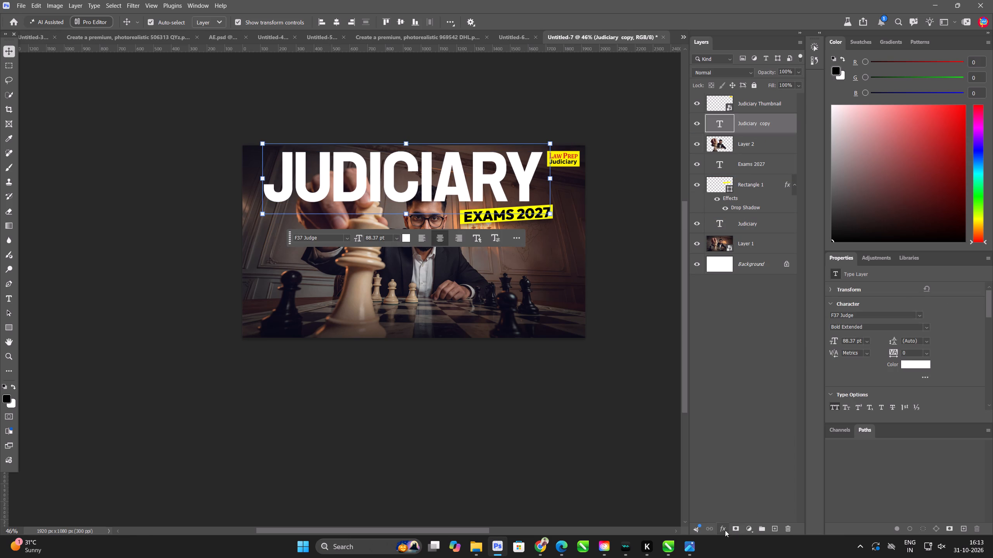
left_click(749, 463)
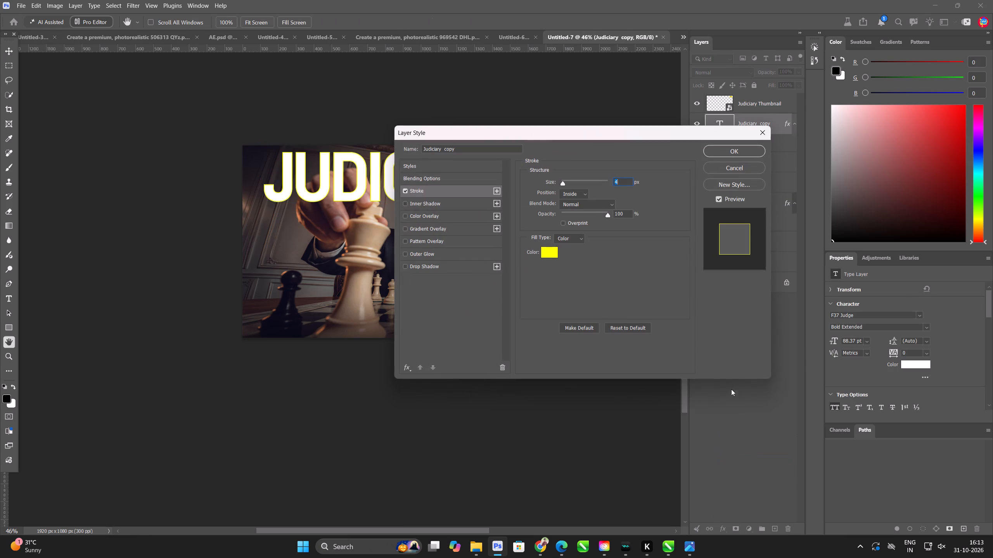
left_click(553, 249)
left_click_drag(447, 258, 283, 141)
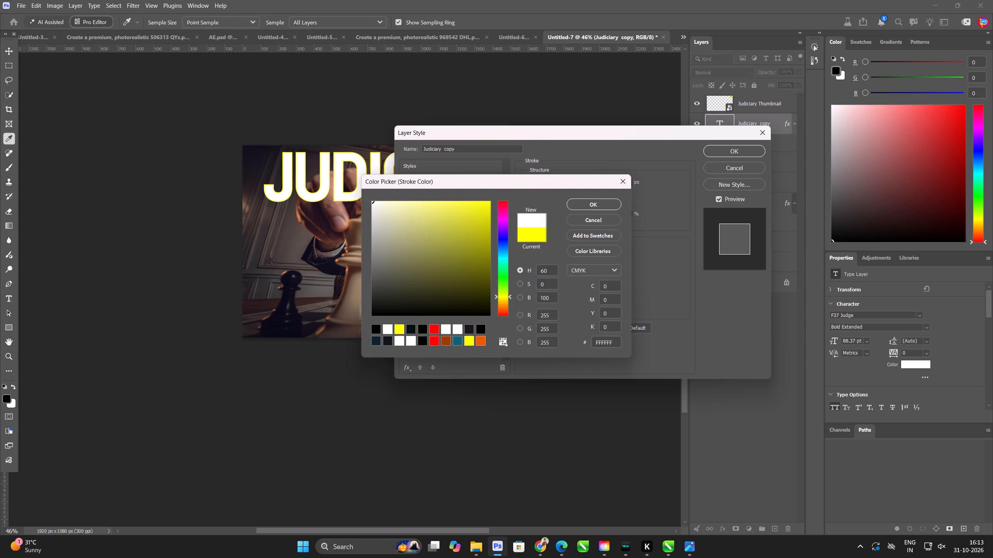
left_click_drag(283, 141, 241, 107)
left_click(585, 204)
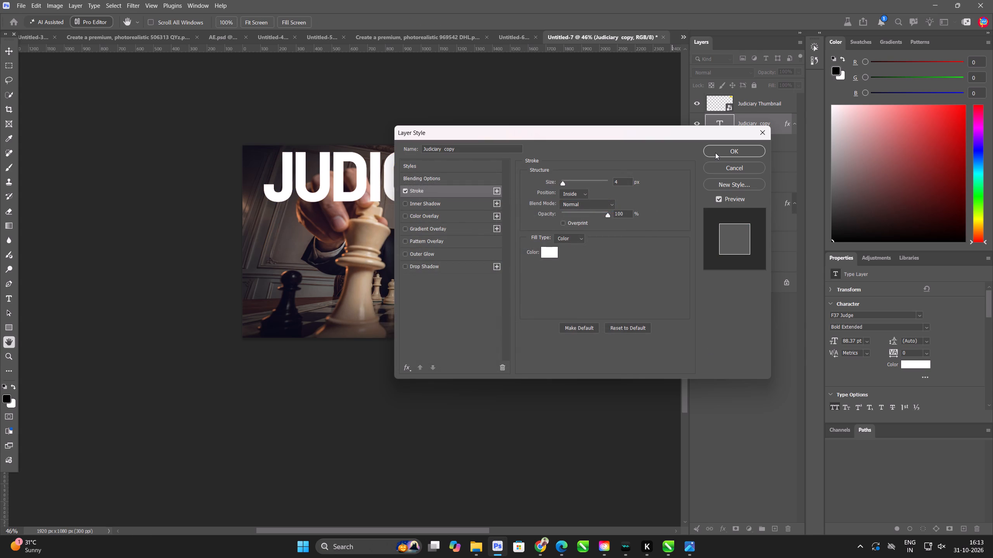
left_click(715, 153)
Set the Judiciary copy layer's fill to 0% so only its white outline shows over the man and hand.
left_click_drag(772, 83, 544, 77)
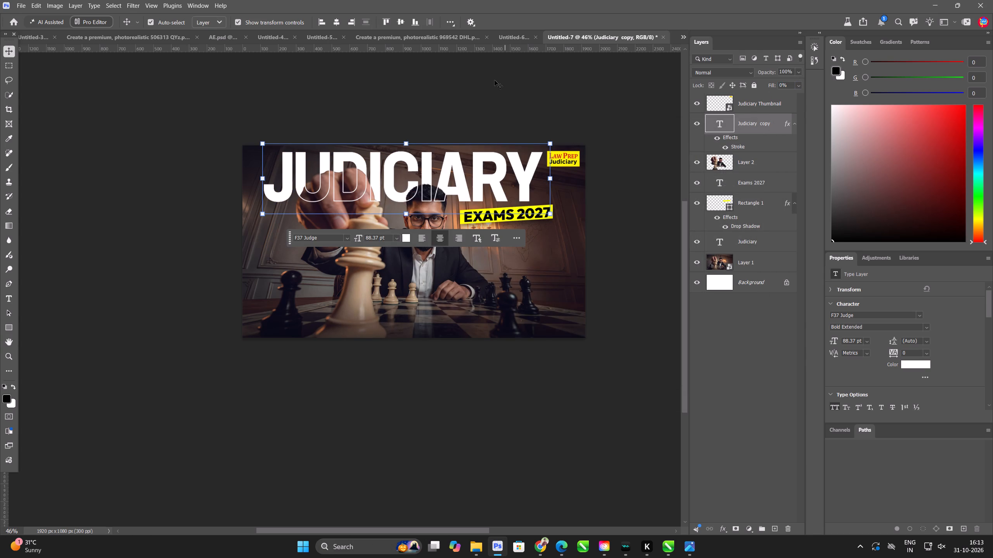
left_click(490, 81)
Add a layer mask to the outlined Judiciary copy layer.
scroll(453, 157, "up", 4)
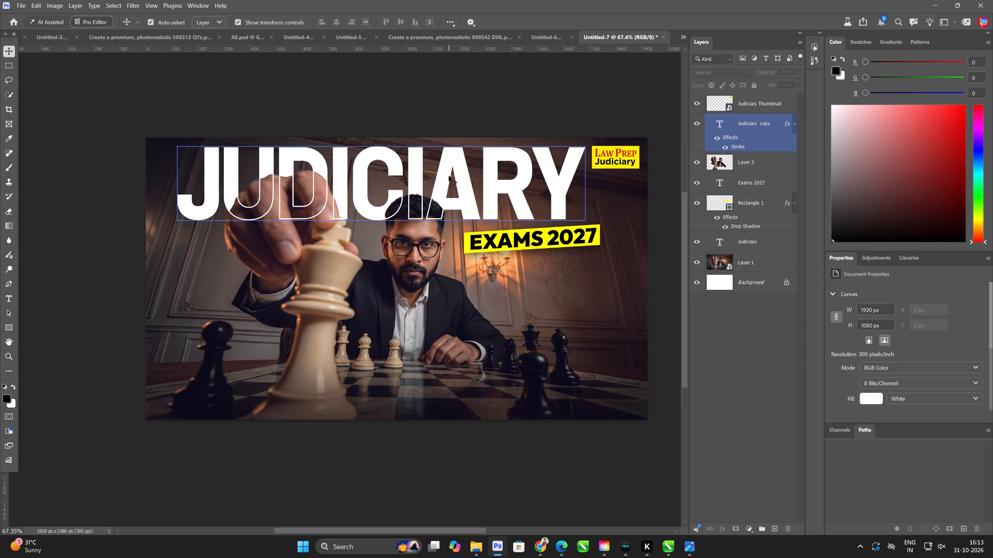
left_click(445, 185)
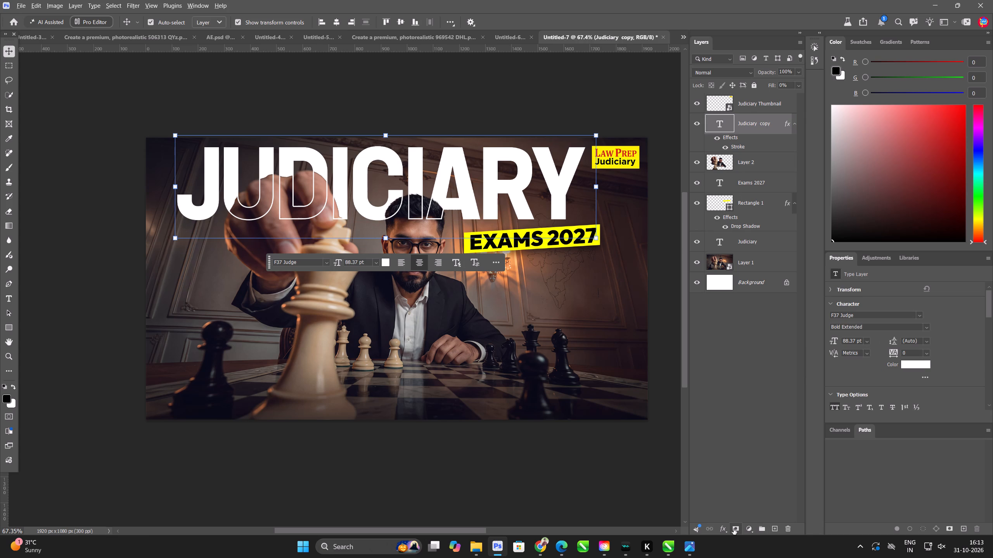
left_click(734, 529, "alt")
key("ctrl+i")
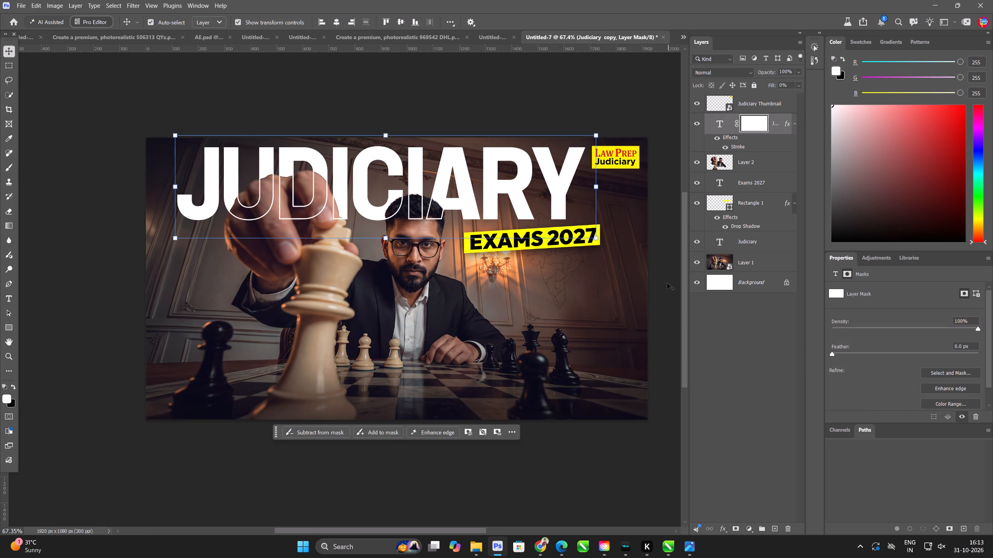
Paint black on the Judiciary copy mask with a hard-edged brush to hide the letter outlines over the man's hair.
key("b")
left_click_drag(432, 221, 424, 229)
key("x")
left_click(426, 217)
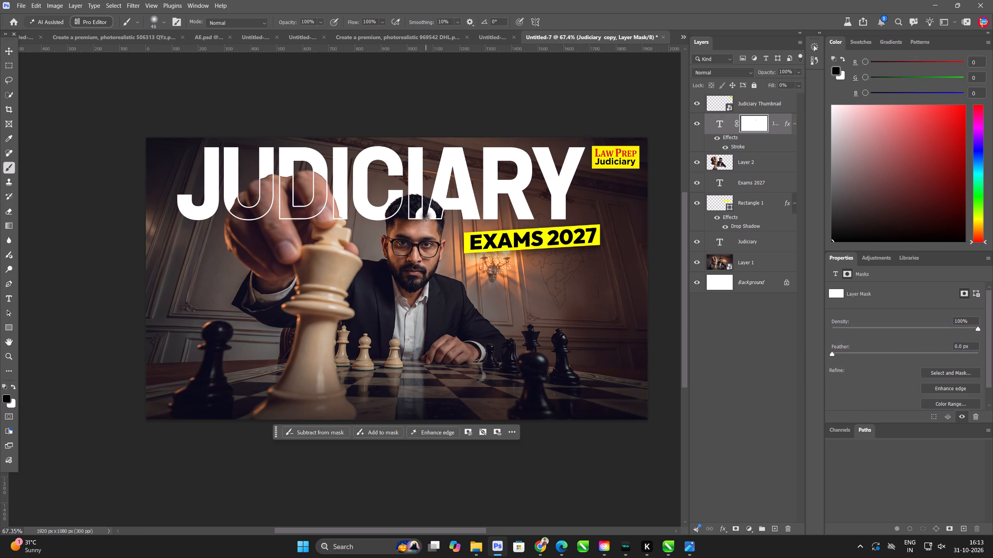
key("ctrl+z")
scroll(428, 207, "up", 10)
left_click_drag(446, 255, 446, 232)
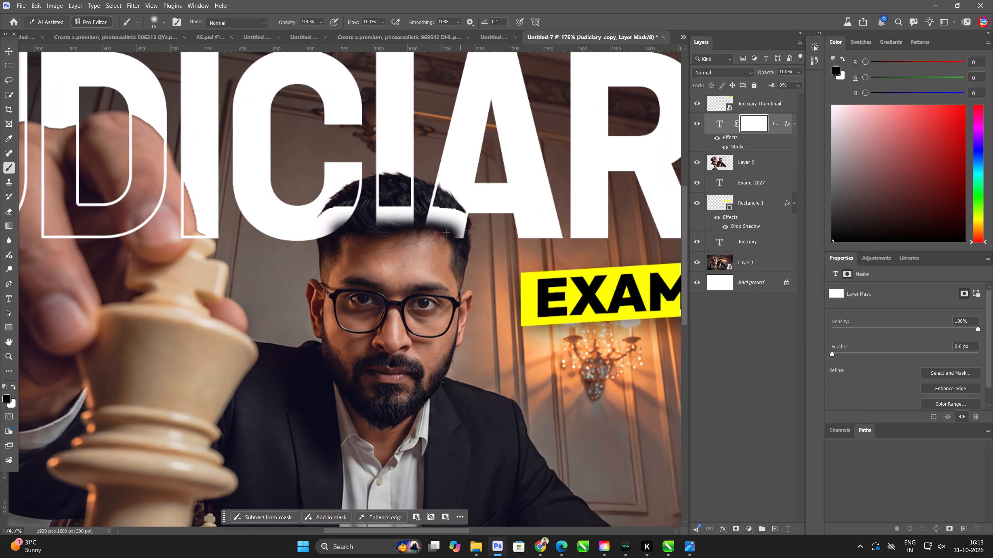
left_click_drag(446, 232, 407, 207)
key("ctrl+z")
right_click_drag(431, 239, 438, 427, "alt")
left_click_drag(447, 253, 452, 210)
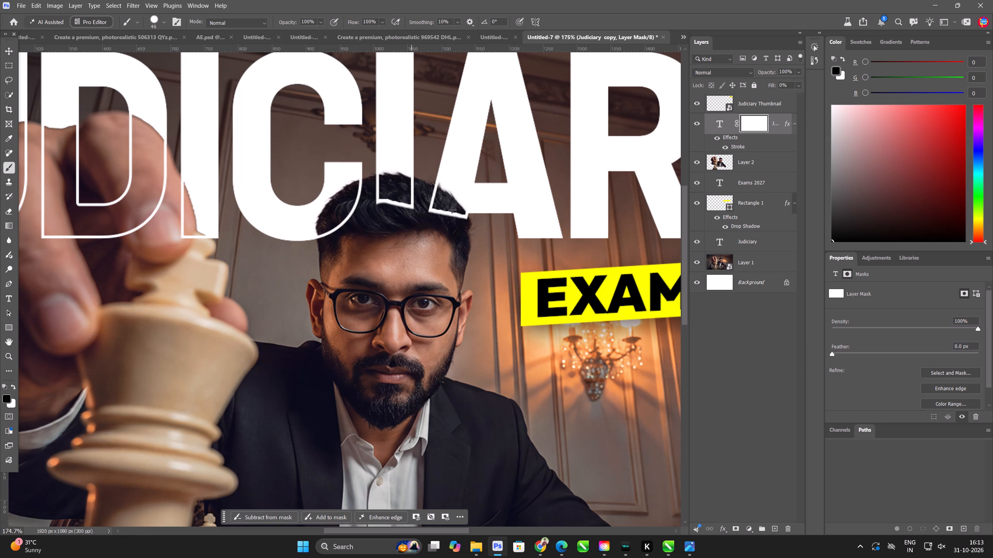
left_click_drag(452, 210, 353, 218)
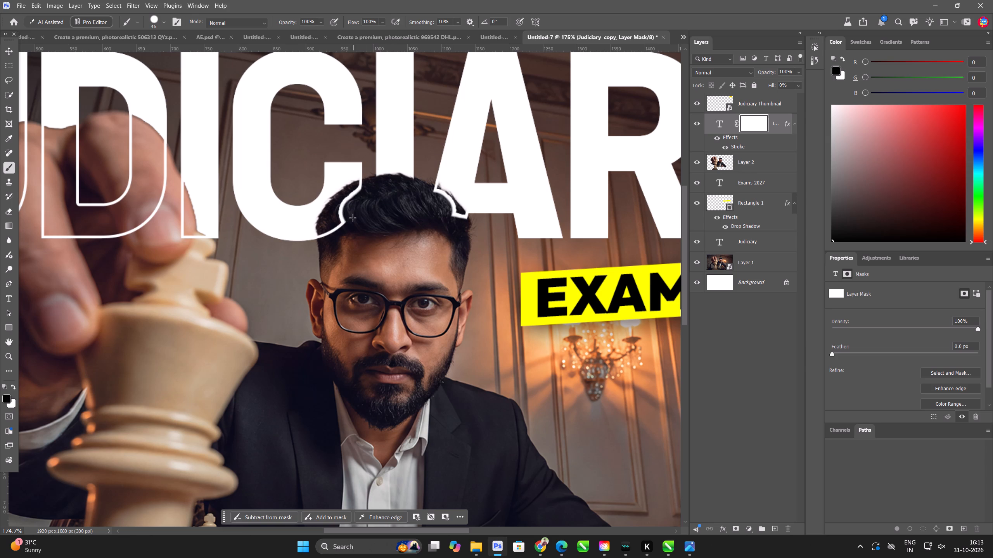
left_click_drag(353, 218, 356, 195)
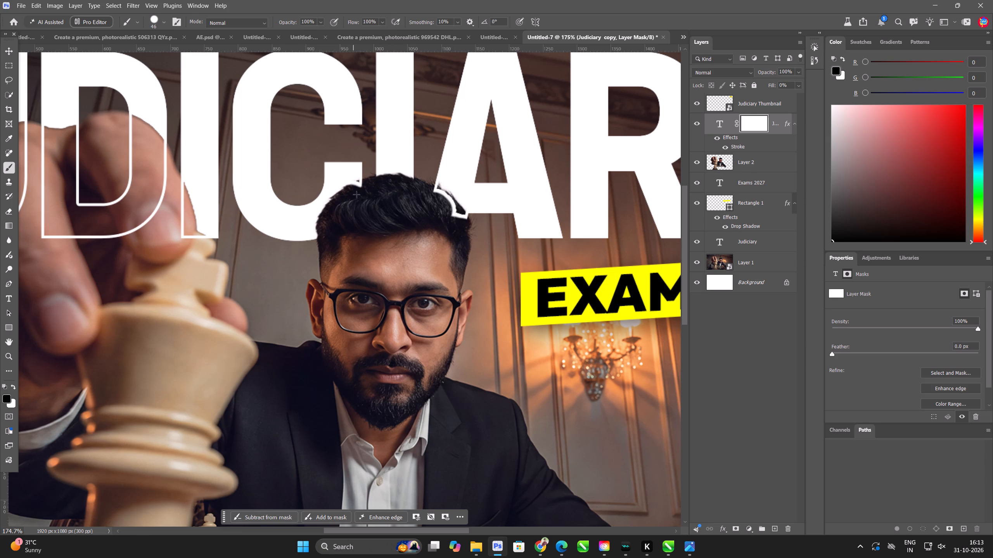
left_click_drag(356, 195, 422, 190)
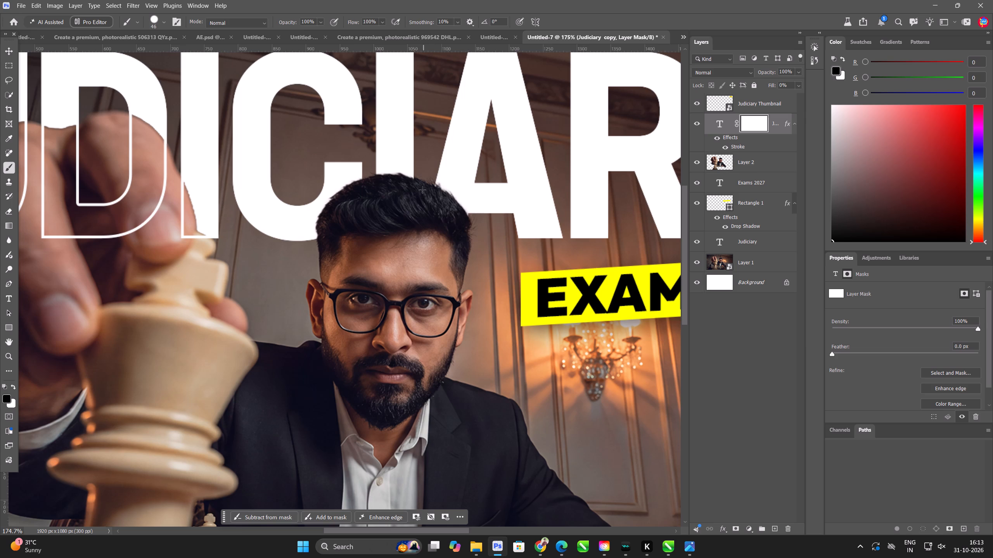
left_click_drag(422, 190, 419, 188)
scroll(457, 260, "down", 13)
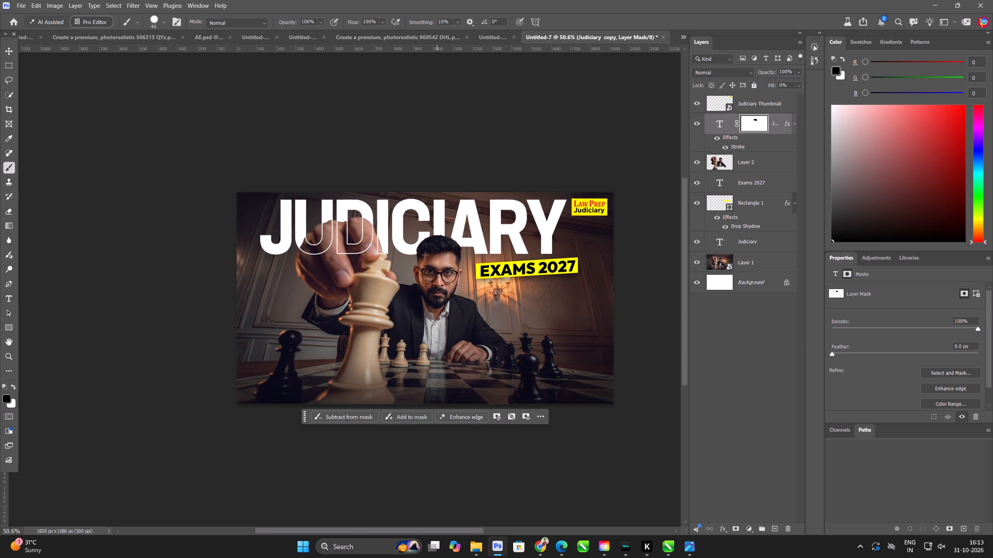
left_click(7, 57)
left_click(4, 53)
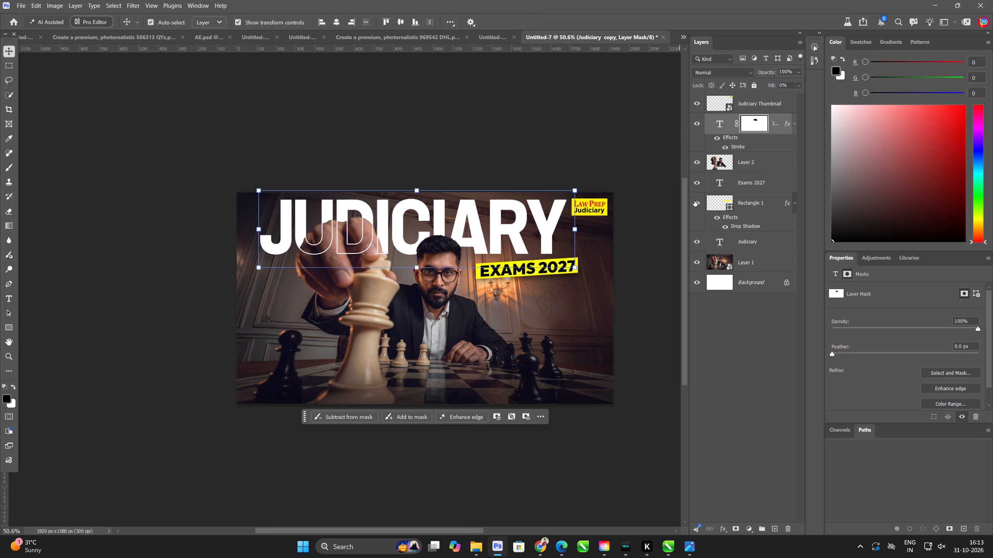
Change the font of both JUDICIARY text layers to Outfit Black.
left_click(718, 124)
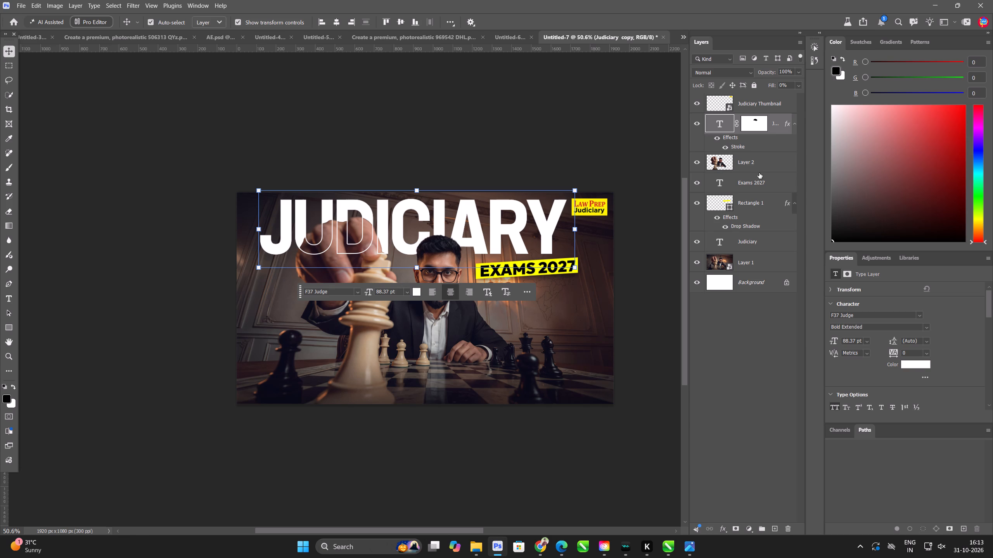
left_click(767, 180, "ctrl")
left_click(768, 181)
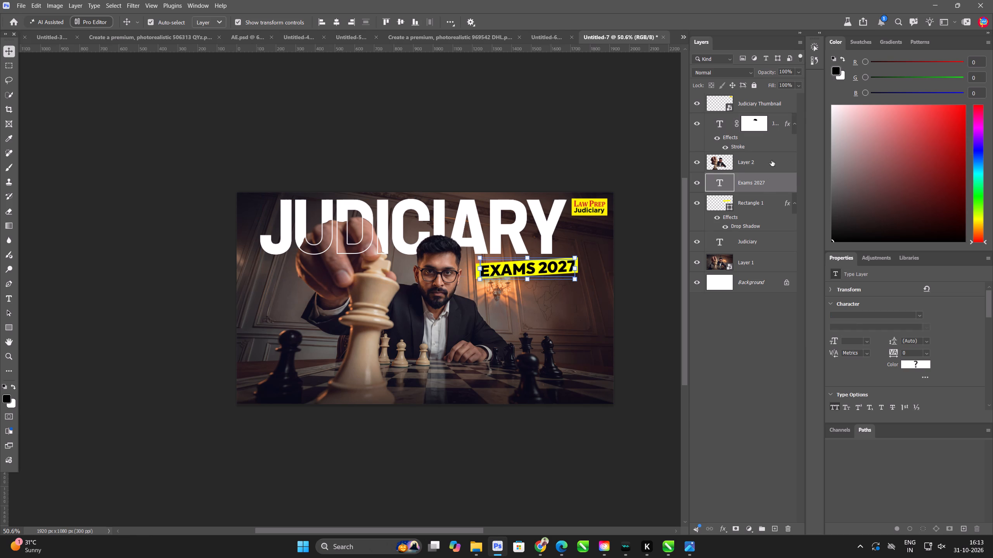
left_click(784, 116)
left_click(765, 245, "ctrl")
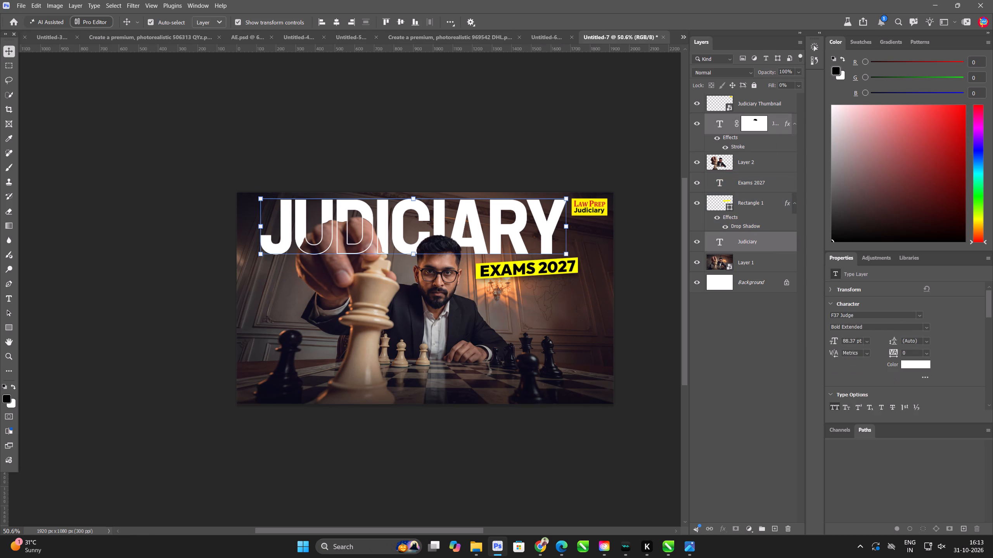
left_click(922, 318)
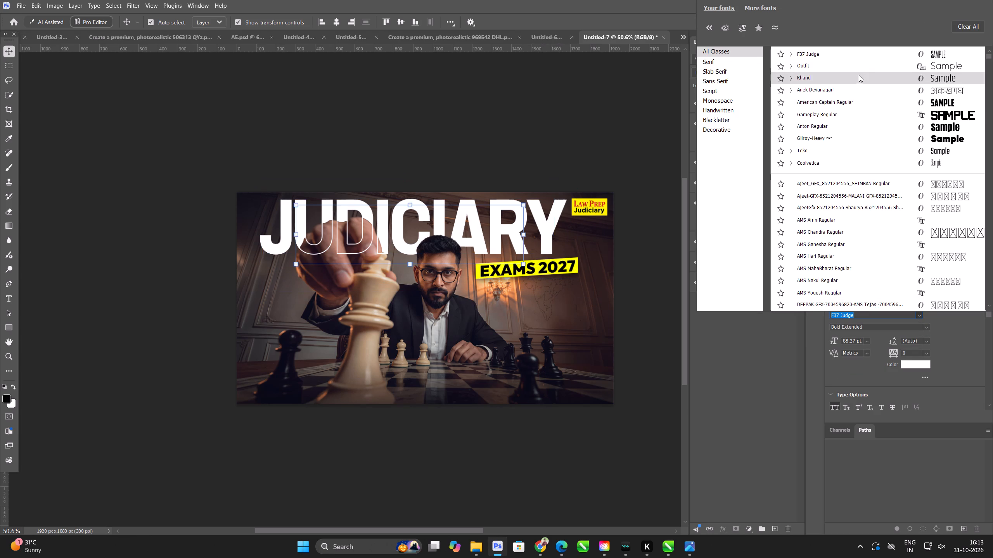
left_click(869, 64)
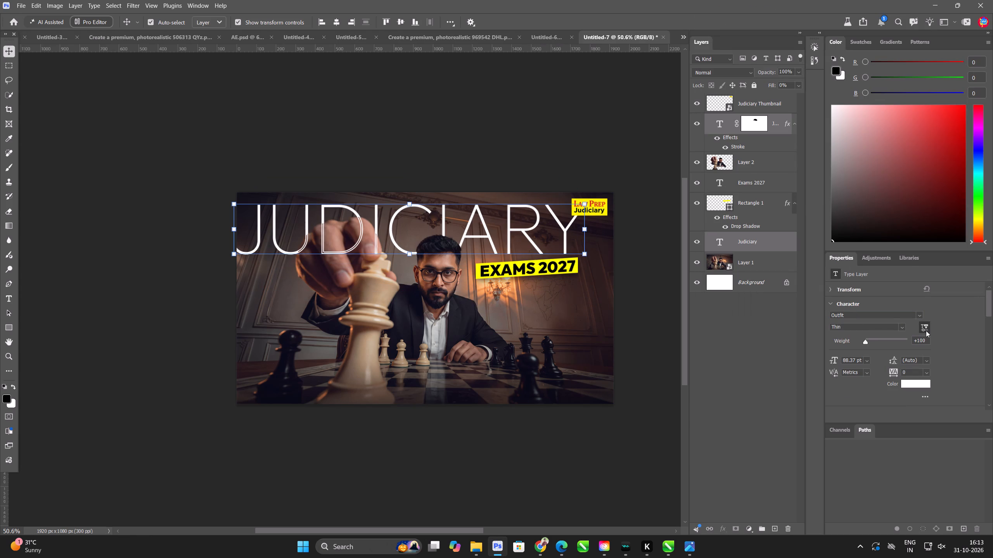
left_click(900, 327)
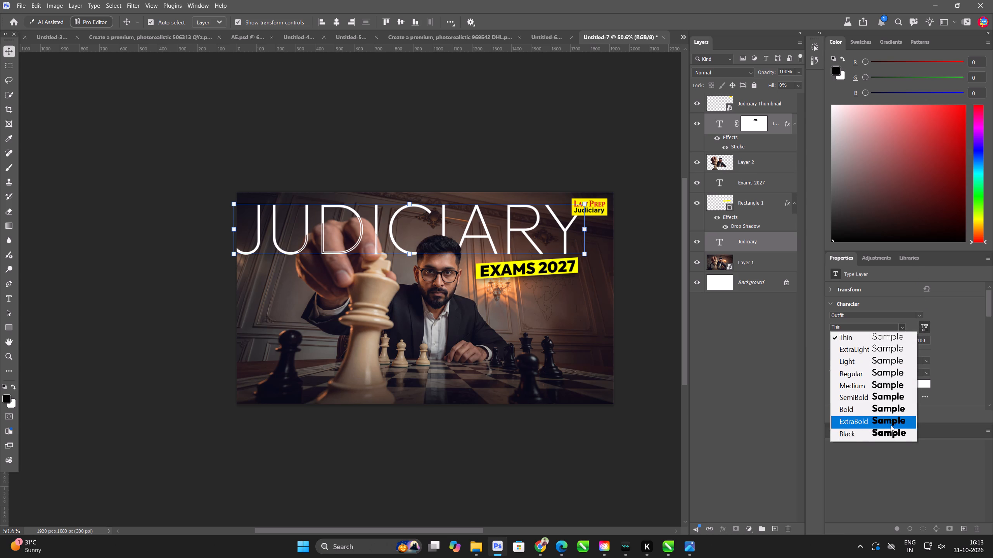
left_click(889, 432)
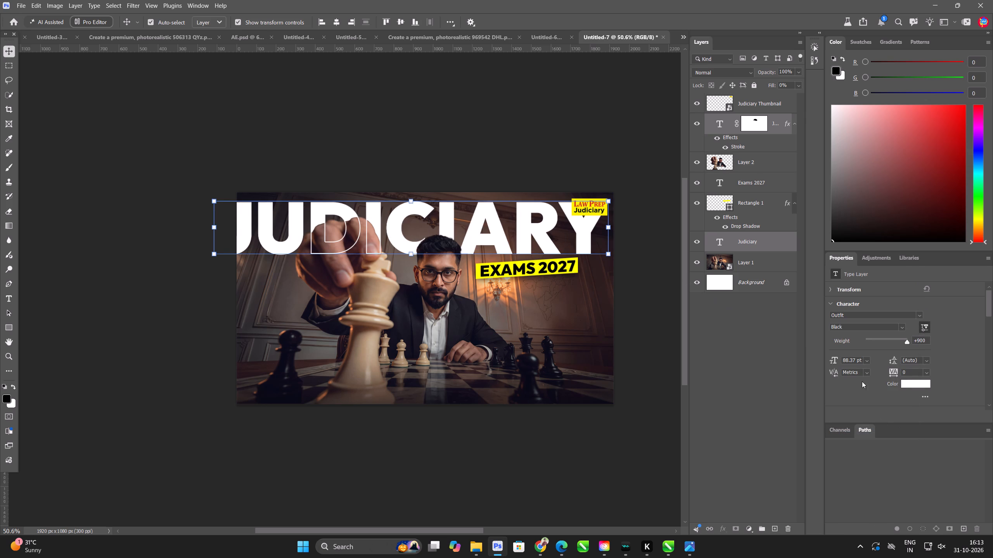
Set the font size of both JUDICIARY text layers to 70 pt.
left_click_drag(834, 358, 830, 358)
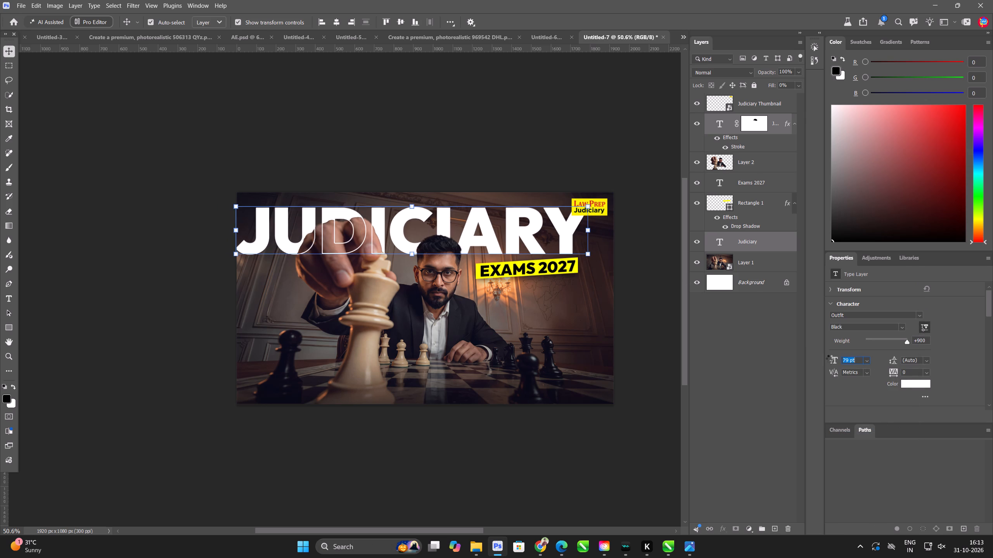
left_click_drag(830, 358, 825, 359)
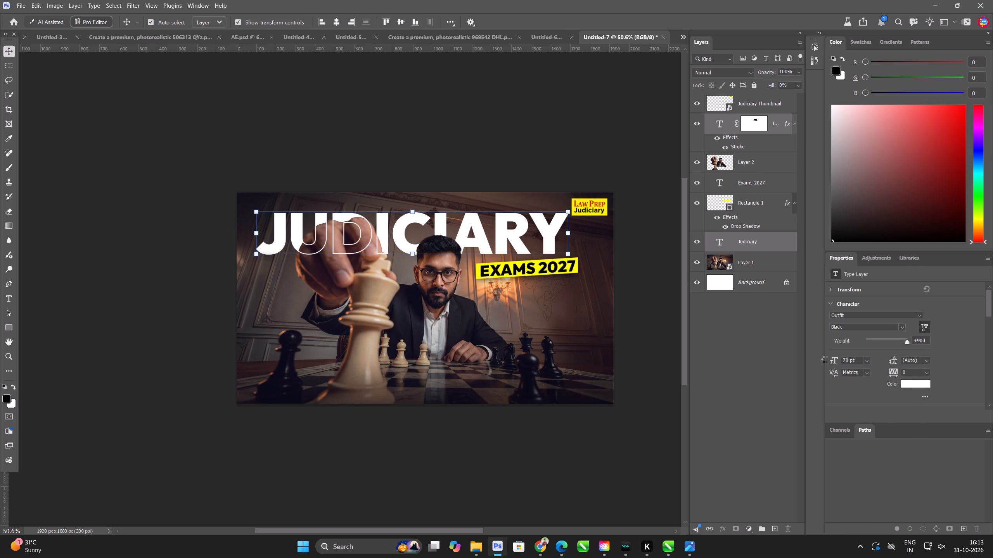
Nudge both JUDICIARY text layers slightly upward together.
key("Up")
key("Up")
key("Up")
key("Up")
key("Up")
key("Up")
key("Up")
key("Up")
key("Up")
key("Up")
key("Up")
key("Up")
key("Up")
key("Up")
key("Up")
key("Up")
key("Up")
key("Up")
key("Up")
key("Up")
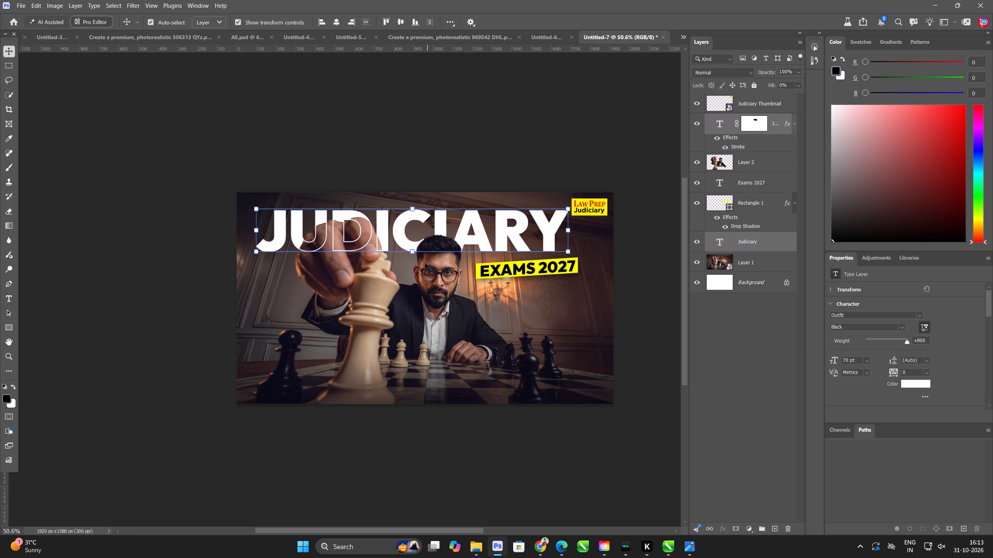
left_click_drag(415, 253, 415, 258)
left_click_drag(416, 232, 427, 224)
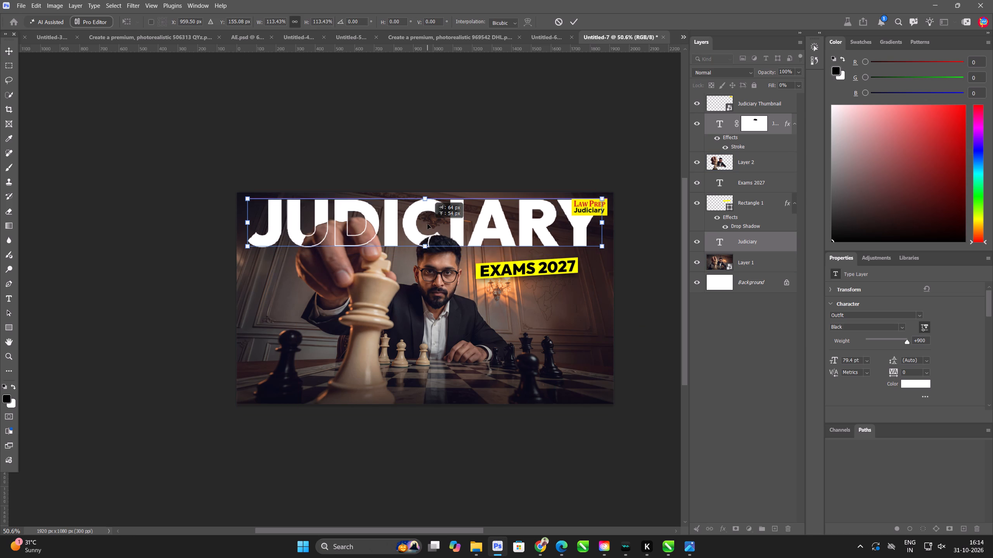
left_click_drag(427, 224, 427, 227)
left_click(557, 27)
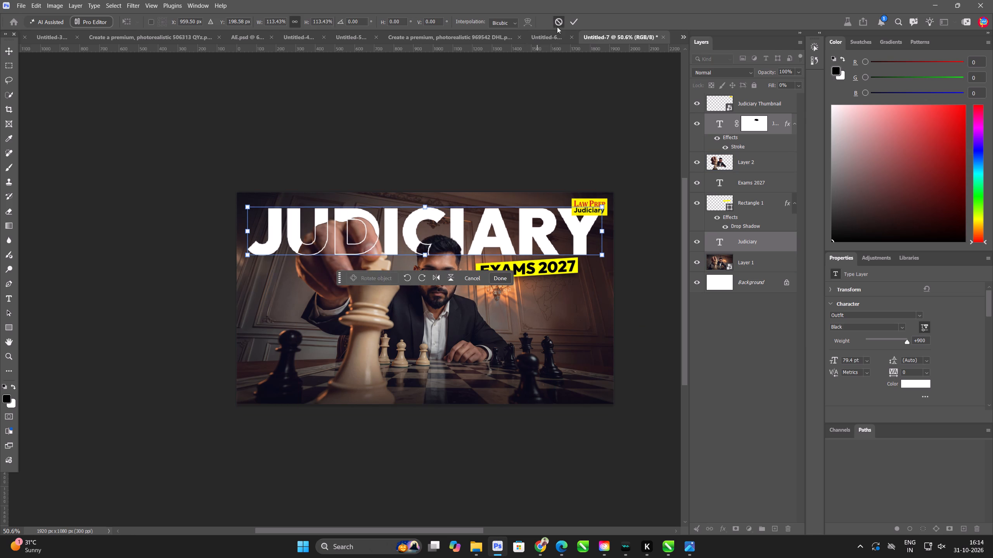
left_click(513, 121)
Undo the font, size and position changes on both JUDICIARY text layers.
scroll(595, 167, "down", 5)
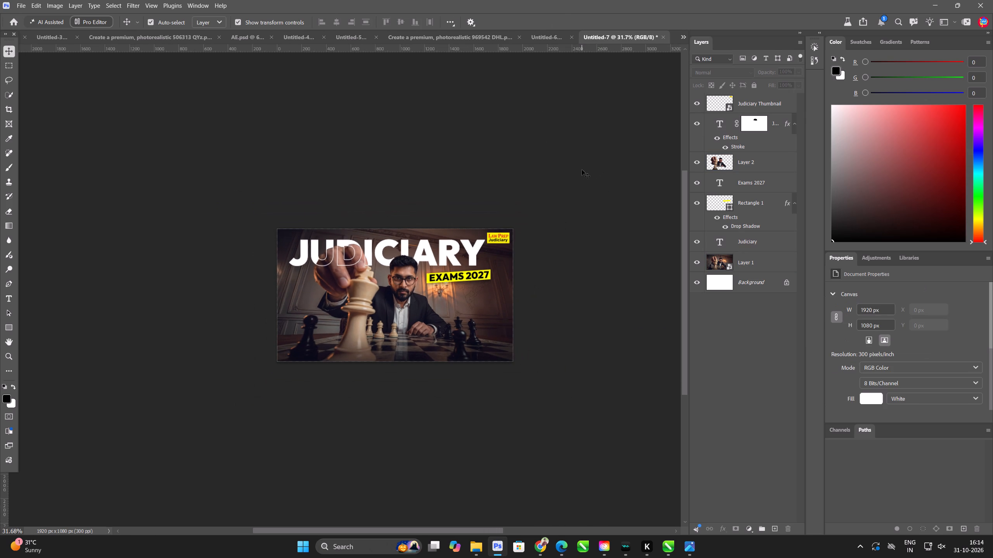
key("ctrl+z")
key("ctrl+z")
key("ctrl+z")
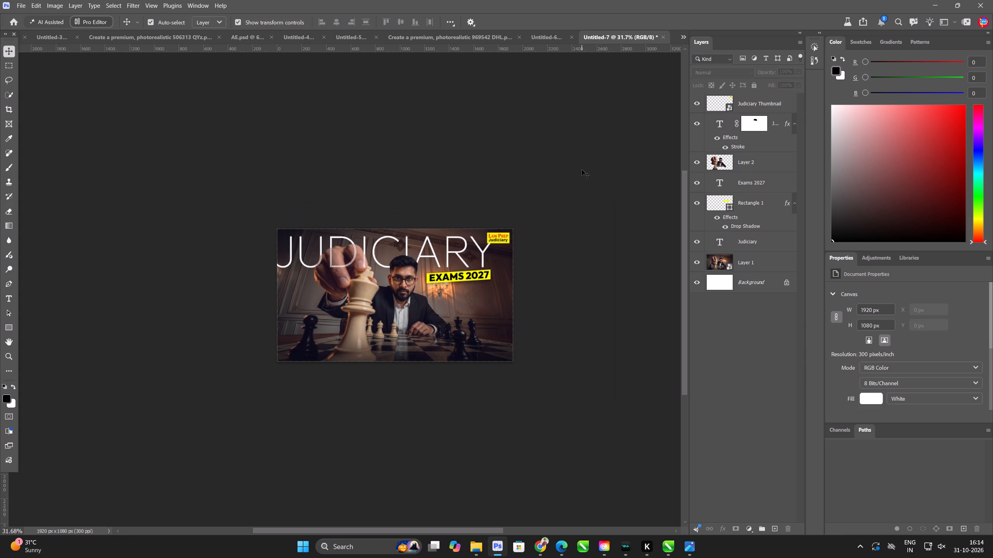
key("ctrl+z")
Move the EXAMS 2027 text and its yellow banner together up and slightly left to overlap the bottom of the JUDICIARY title.
scroll(540, 276, "up", 2)
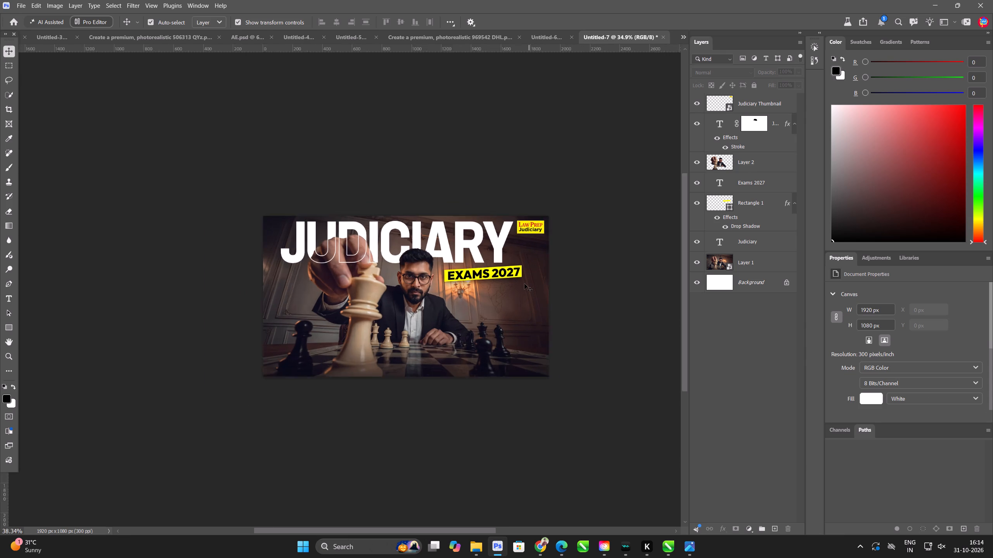
scroll(524, 284, "up", 6)
left_click(514, 270)
scroll(512, 267, "up", 16)
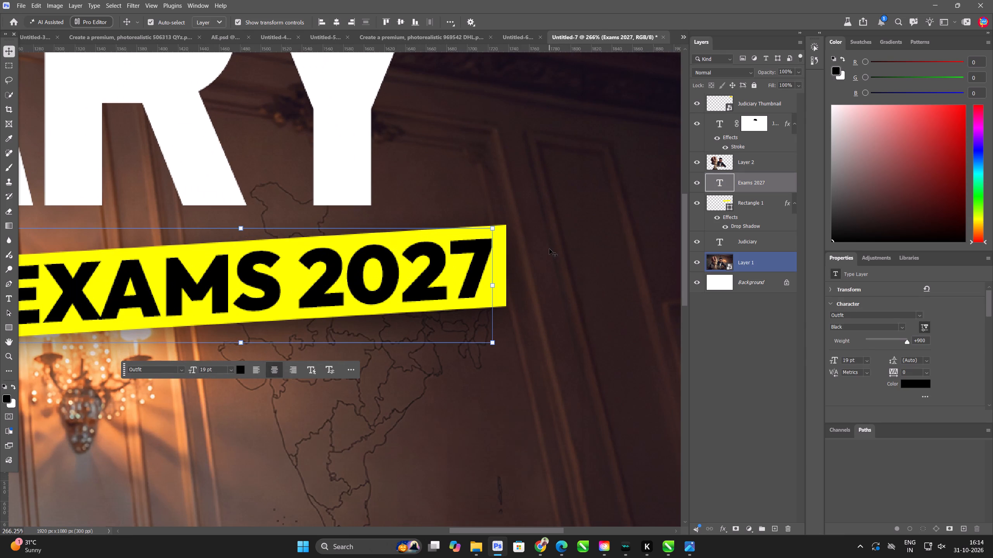
left_click(549, 249)
left_click(502, 270)
left_click(487, 272, "shift")
scroll(485, 272, "down", 4)
left_click_drag(456, 284, 439, 249)
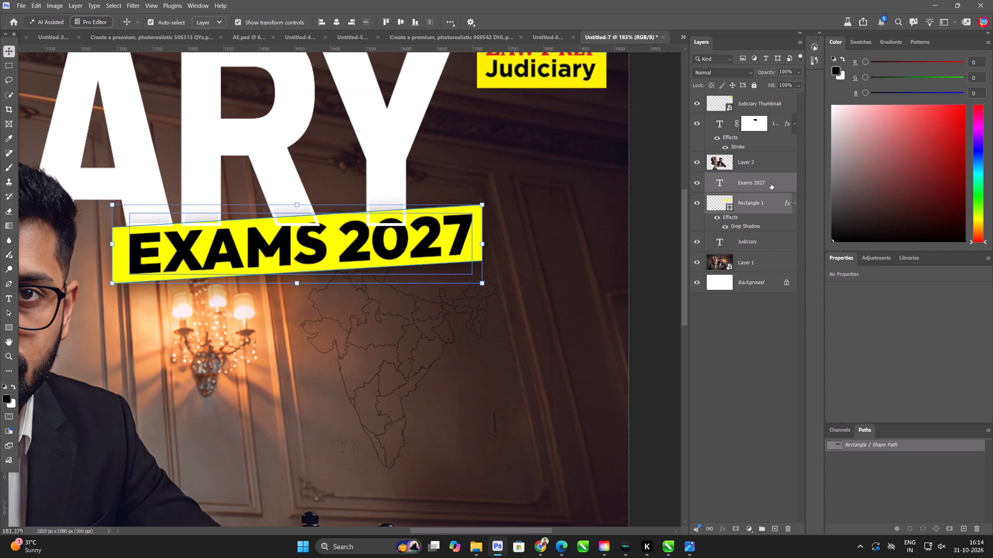
Bring the Exams 2027 and Rectangle 1 layers to the top of the layer stack, above Judiciary Thumbnail.
left_click_drag(771, 184, 776, 88)
scroll(477, 223, "down", 12)
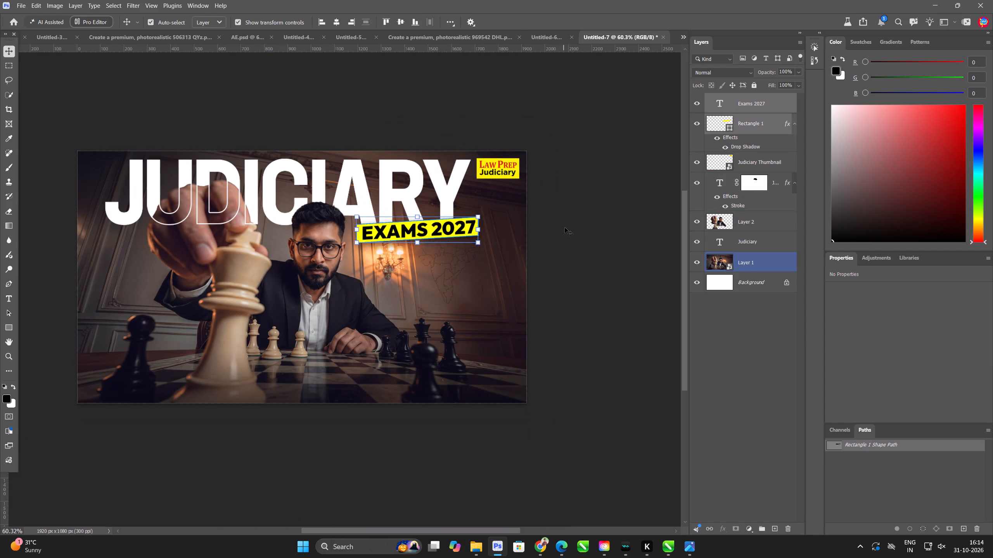
left_click(574, 227)
key("ctrl+0")
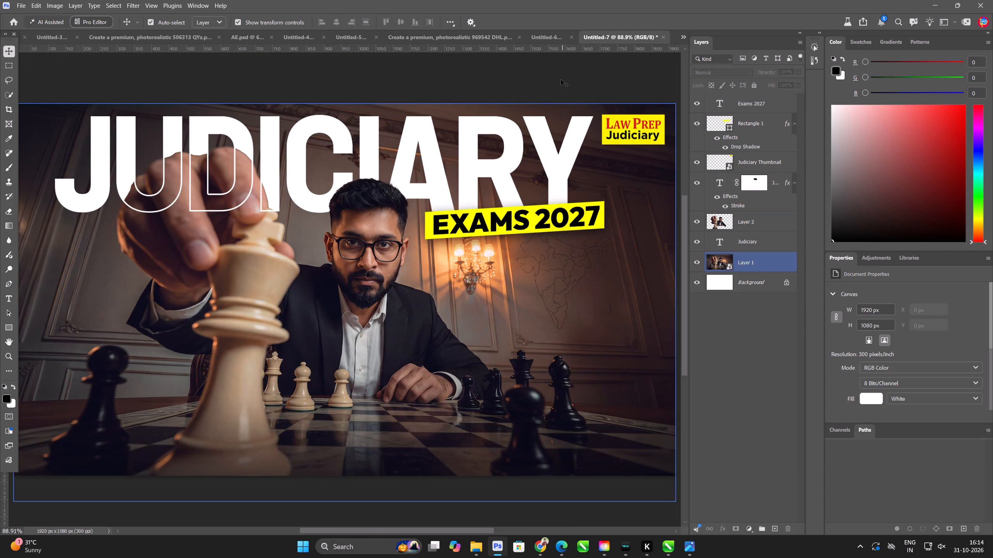
Copy the MULTIPLE STATES = ONE STRATEGY text and its red rectangle from Untitled-6 into Untitled-7, placing them near the canvas bottom.
left_click(547, 37)
scroll(420, 313, "up", 7)
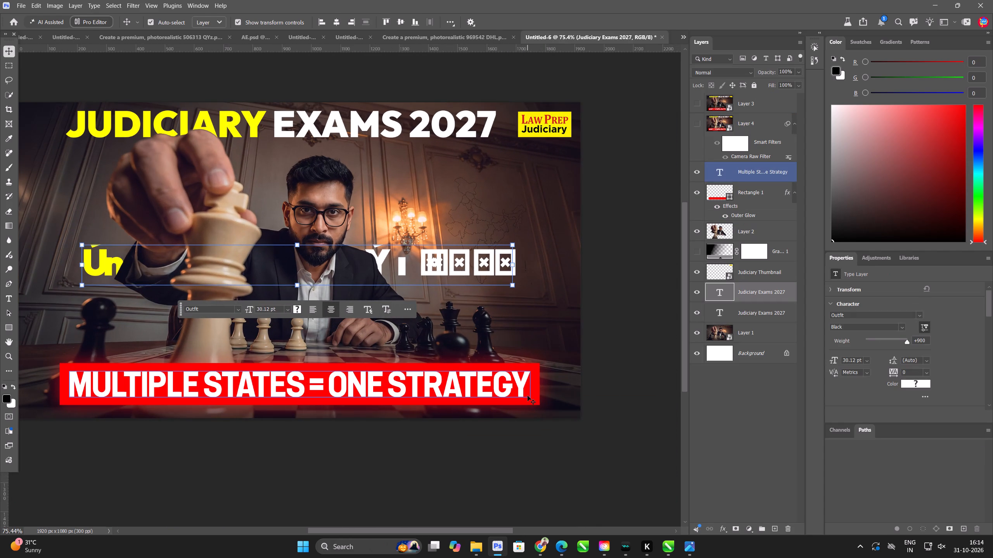
left_click(528, 396)
left_click(576, 417)
scroll(559, 422, "up", 4)
left_click(575, 407)
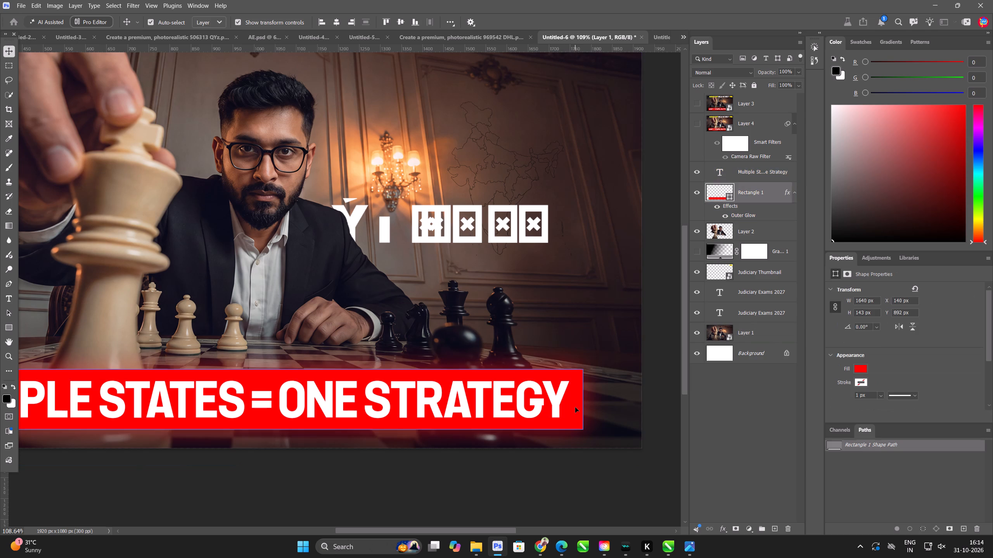
left_click(556, 404, "shift")
key("ctrl+c")
key("ctrl+Tab")
key("ctrl+v")
scroll(484, 332, "down", 4)
left_click_drag(473, 307, 463, 399)
left_click(471, 469)
Cut the words MULTIPLE STATES = out of the slogan text, keeping only ONE STRATEGY.
double_click(409, 397)
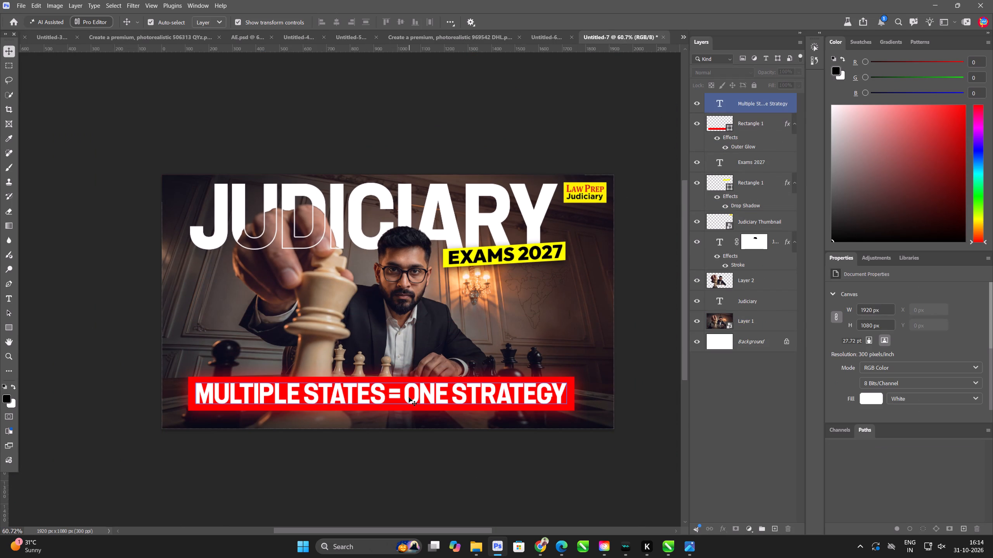
left_click(399, 396)
left_click_drag(400, 395, 190, 395)
key("ctrl+x")
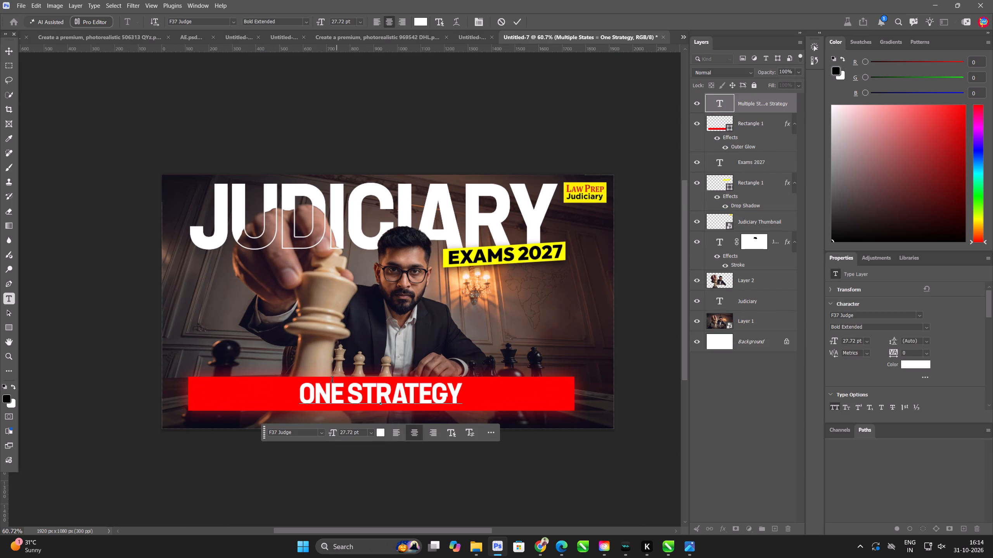
Set the ONE STRATEGY text to Outfit Black at 29 pt.
key("ctrl+a")
left_click(235, 22)
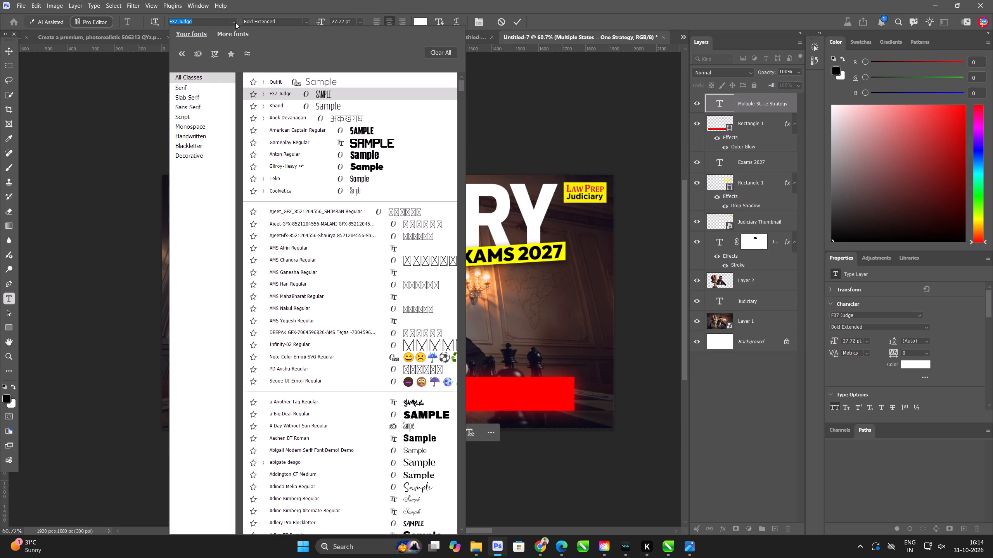
type("OUT")
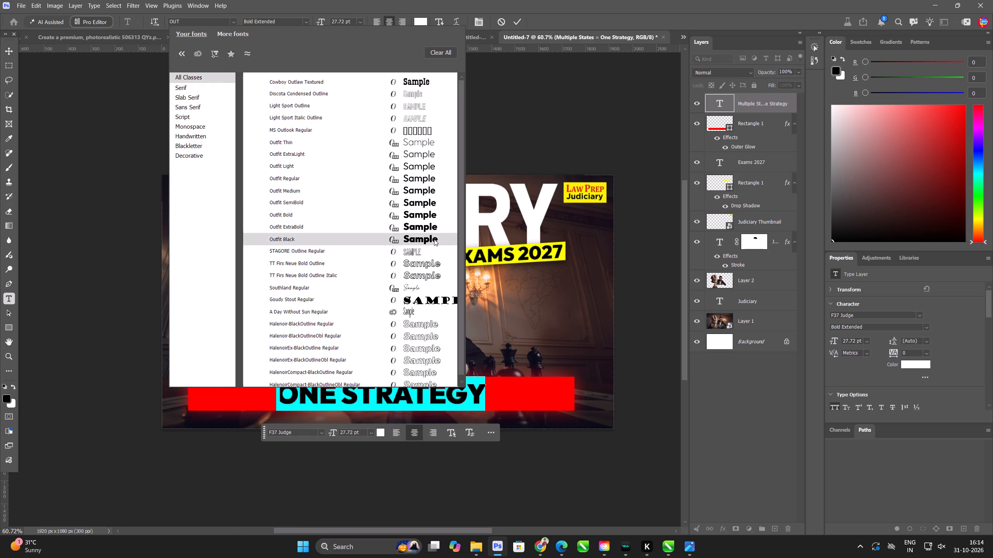
left_click(434, 239)
left_click(323, 23)
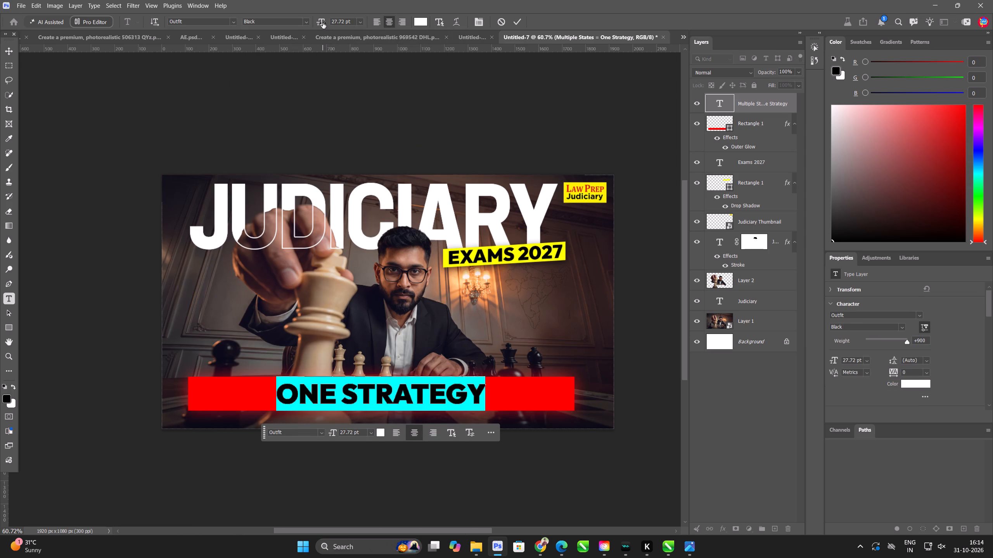
left_click(9, 50)
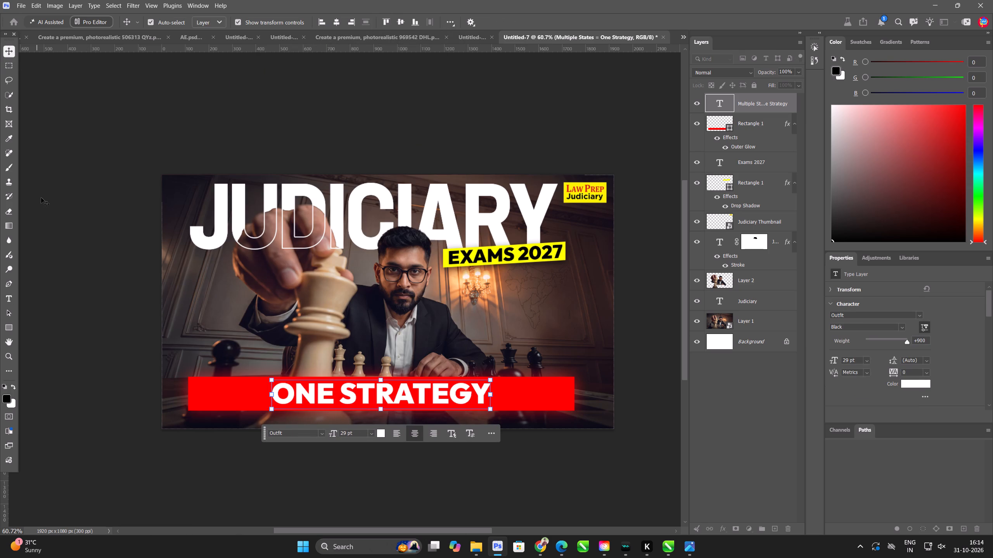
left_click(42, 198)
Narrow the red rectangle to about 1038 px wide and center it behind the ONE STRATEGY text.
left_click(532, 397)
left_click_drag(576, 392, 364, 397, "shift")
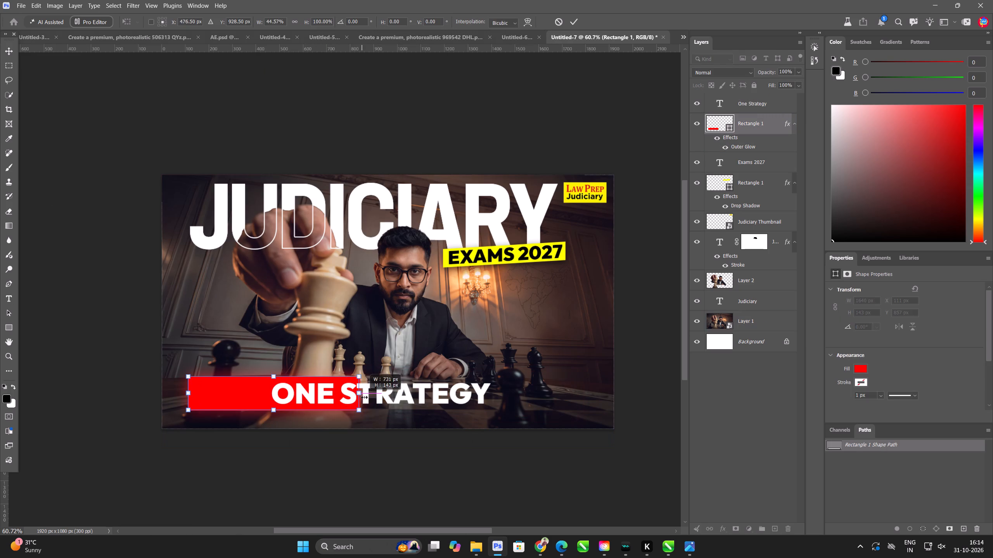
left_click_drag(364, 397, 382, 397, "shift")
left_click_drag(336, 391, 405, 392)
left_click_drag(447, 392, 450, 392, "shift")
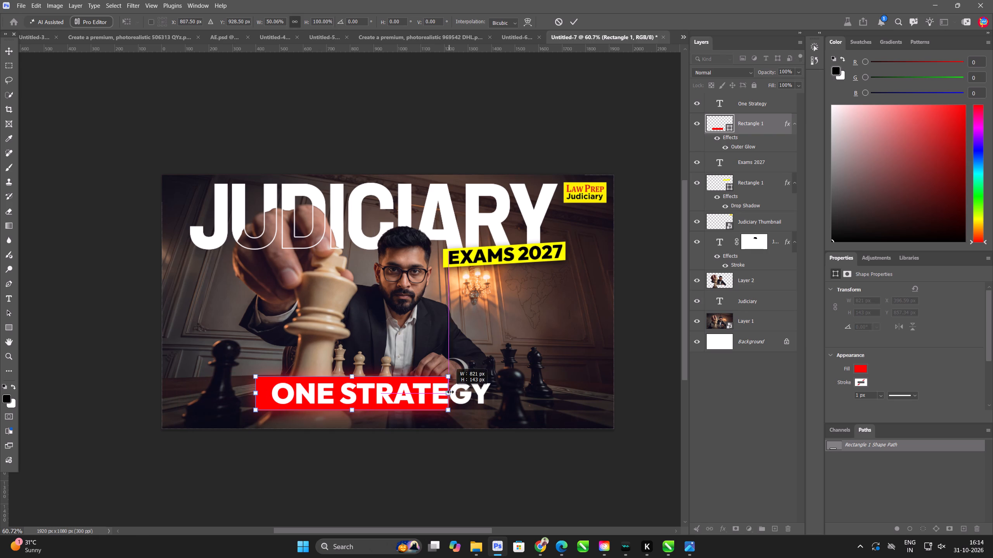
left_click_drag(450, 392, 498, 392, "shift")
left_click(485, 398)
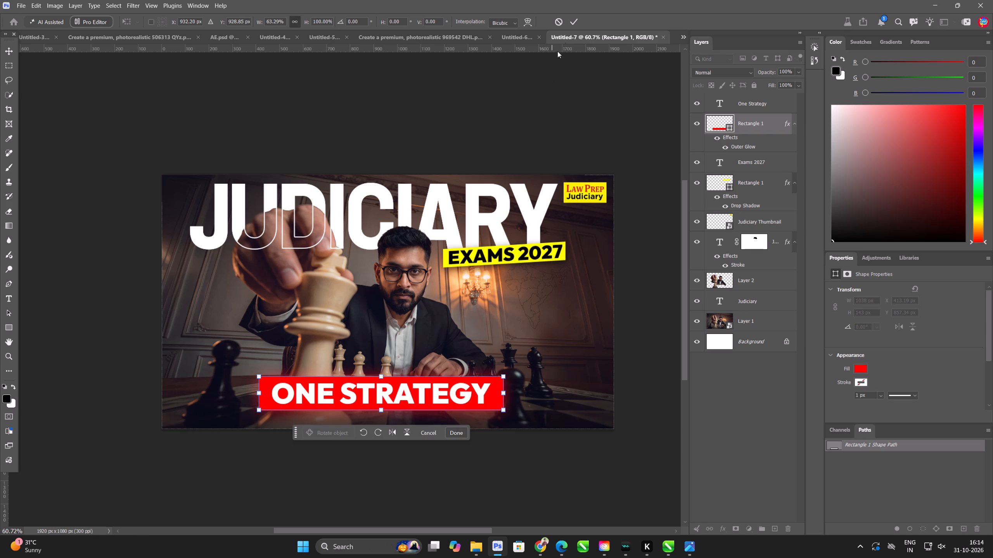
left_click(576, 22)
Move the ONE STRATEGY text and its red rectangle together down, close to the canvas's bottom edge.
scroll(422, 371, "up", 4)
left_click(438, 404, "shift")
left_click_drag(441, 395, 441, 406)
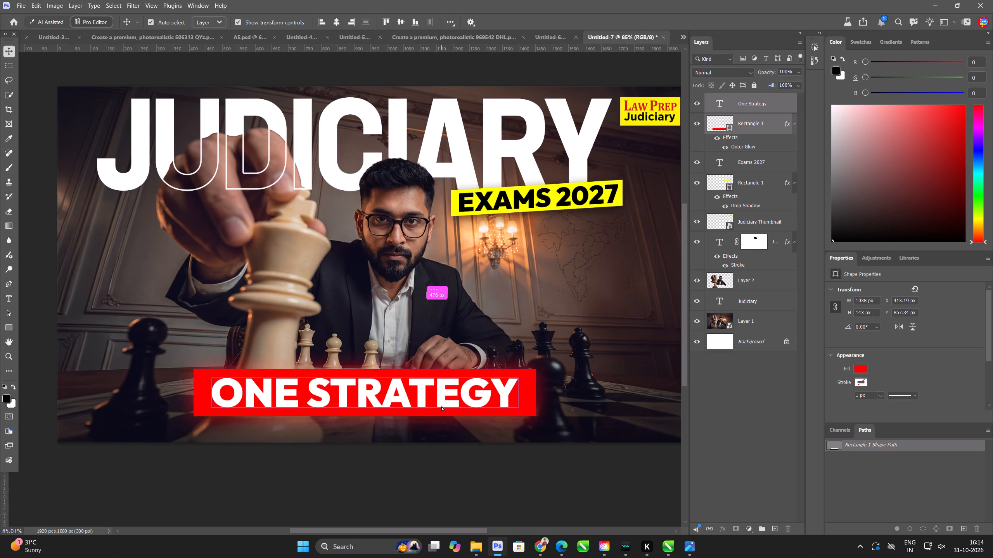
left_click_drag(441, 406, 441, 415)
left_click_drag(242, 493, 247, 485)
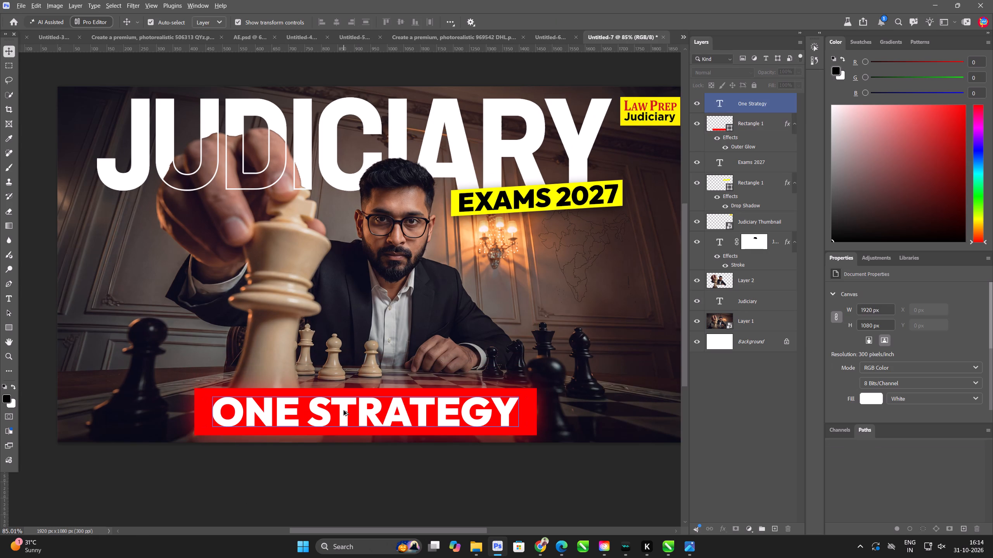
Duplicate the ONE STRATEGY text above the red banner and replace its wording with the cut MULTIPLE STATES = text.
left_click_drag(344, 410, 346, 345, "alt")
triple_click(346, 345)
key("ctrl+v")
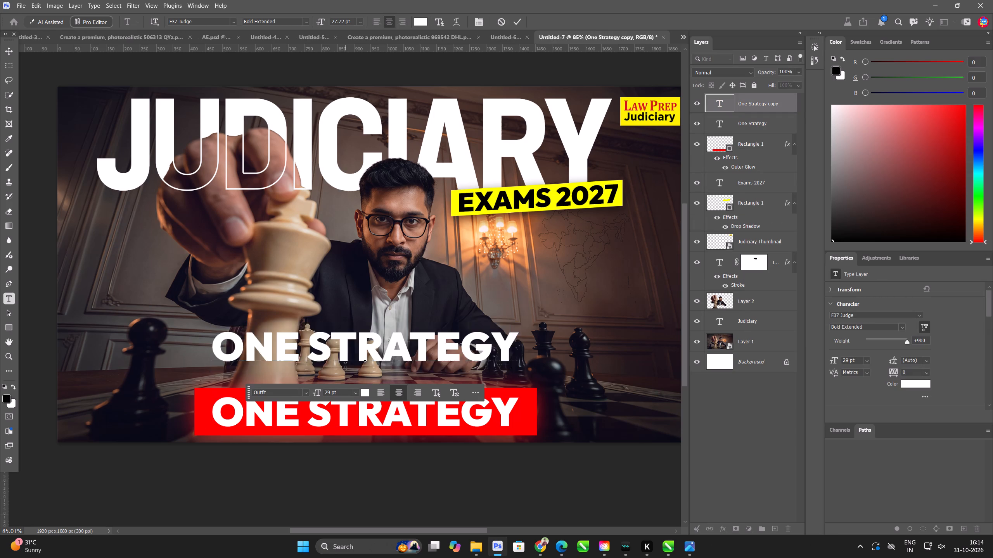
Set the MULTIPLE STATES = text to the Outfit font in the Black weight.
key("ctrl+a")
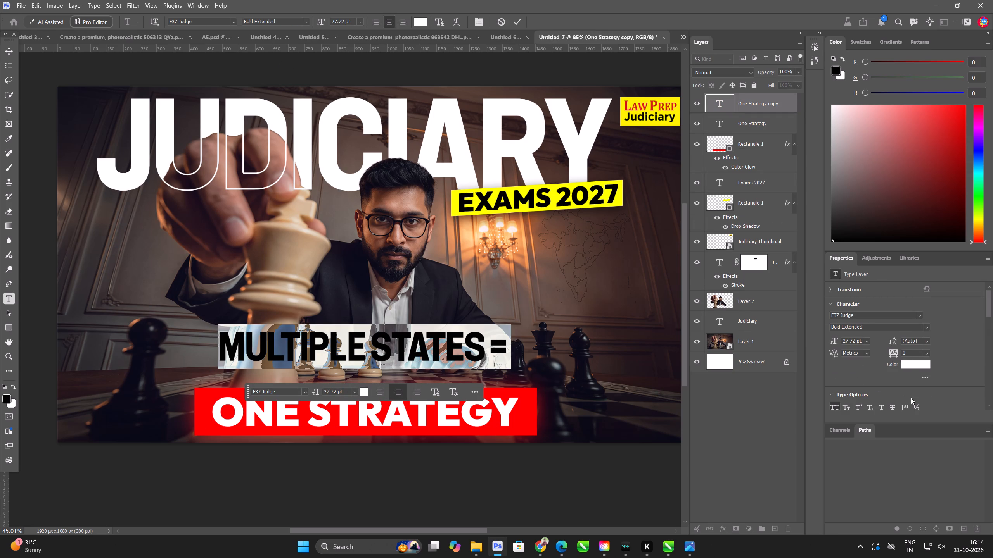
left_click(920, 315)
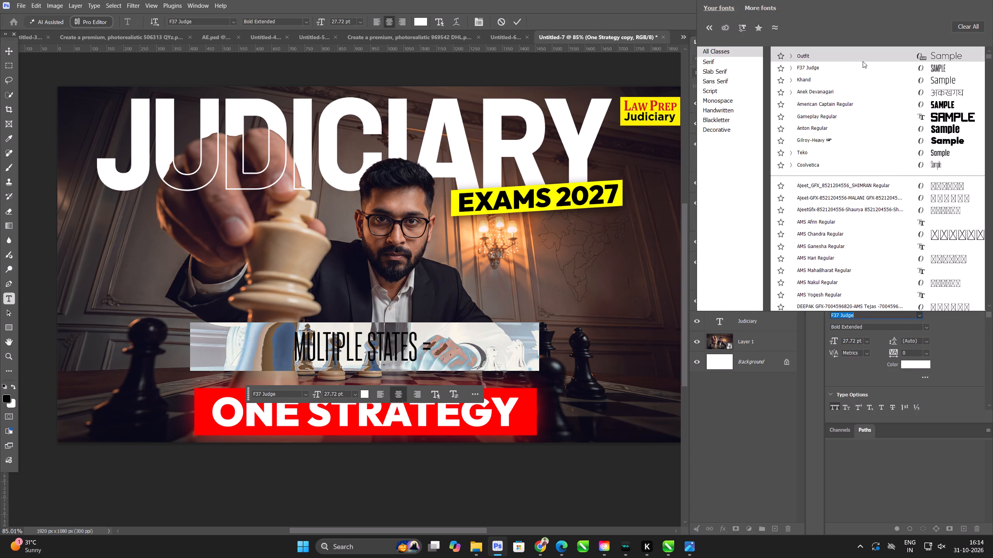
left_click(863, 61)
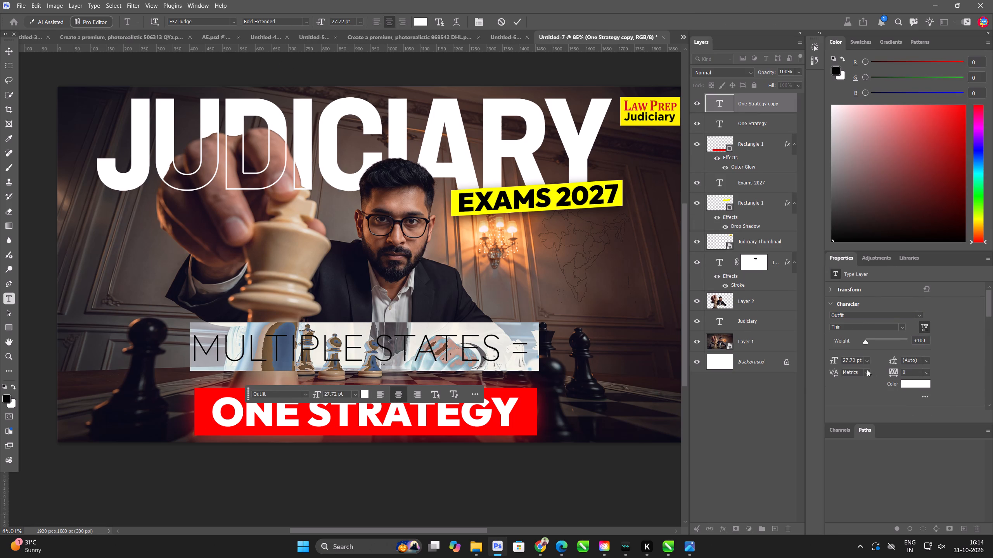
left_click(903, 330)
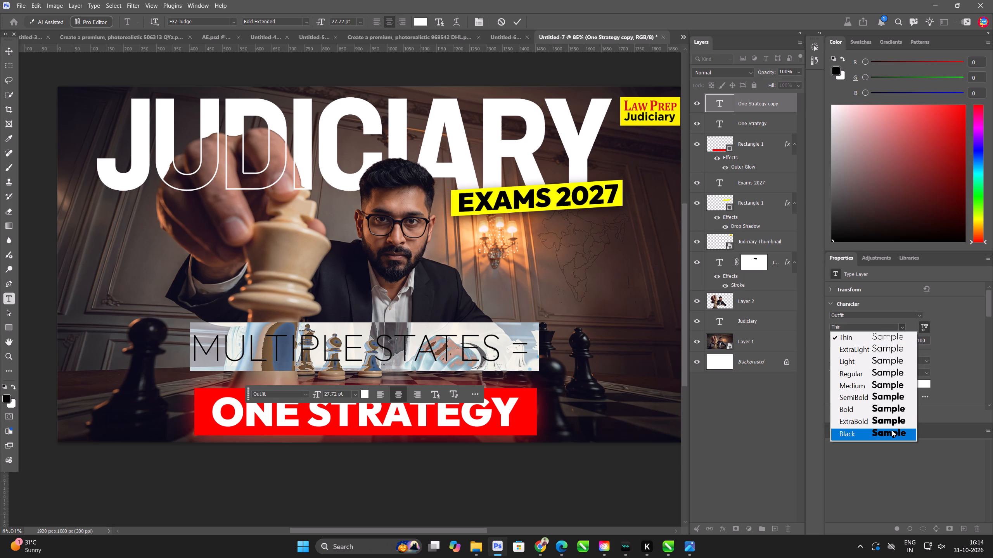
left_click(892, 430)
left_click(476, 342)
key("ctrl+a")
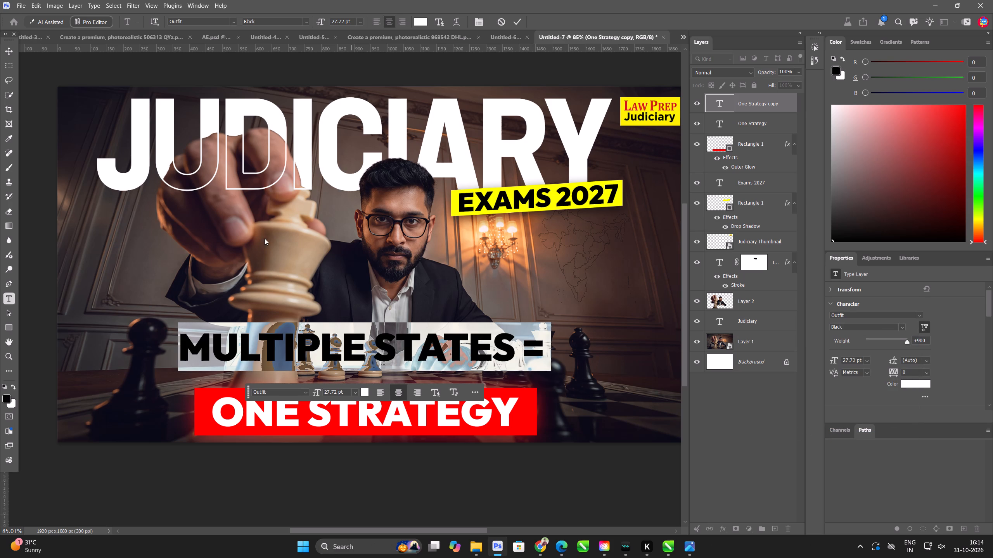
left_click(8, 47)
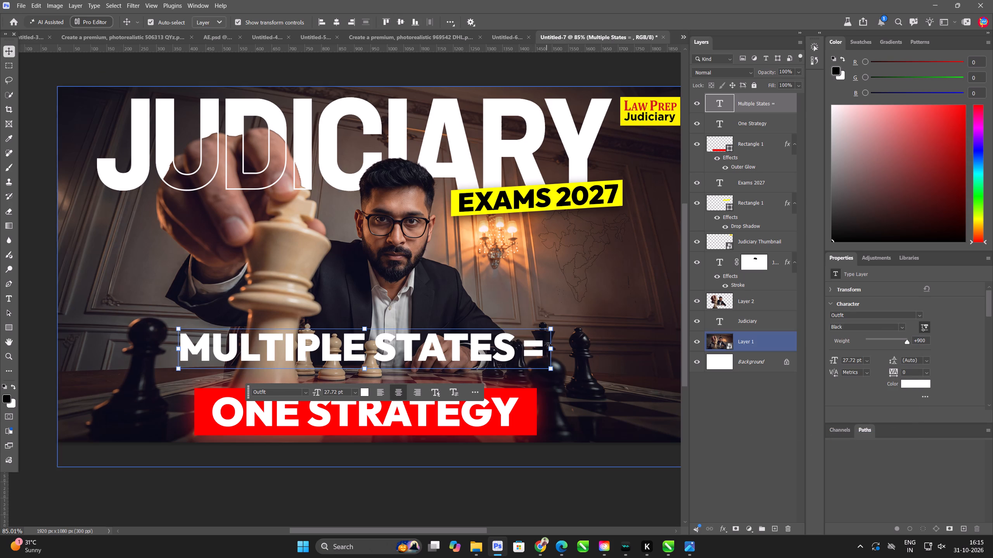
Scale the MULTIPLE STATES = text down to about 82% and center it just above the red ONE STRATEGY banner.
left_click_drag(554, 348, 487, 349)
left_click_drag(426, 349, 468, 374)
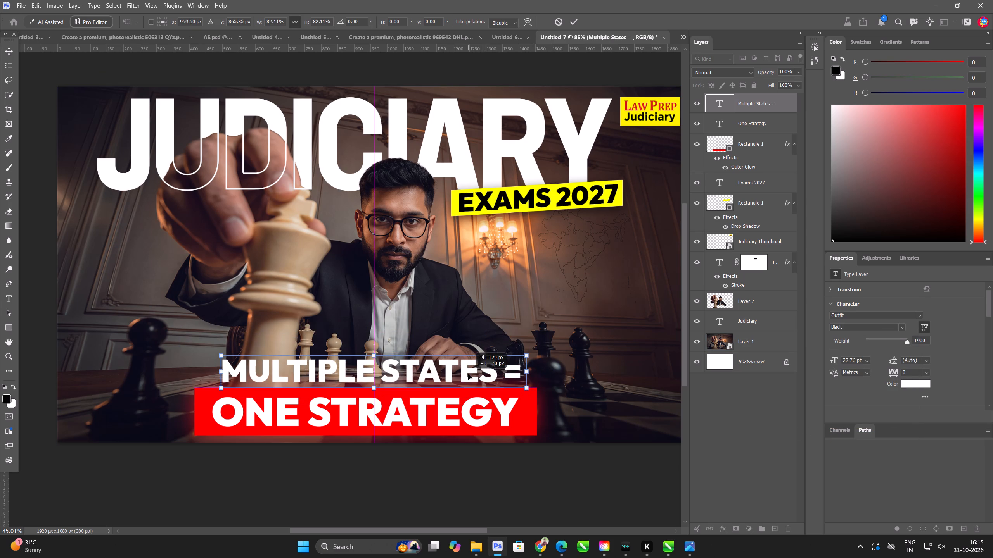
left_click_drag(468, 374, 469, 374)
left_click(572, 25)
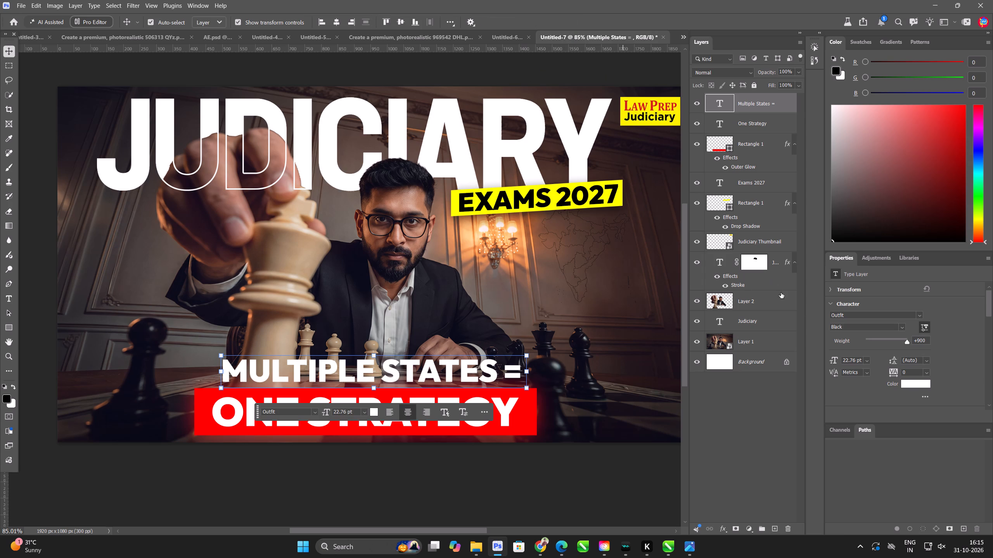
Change the MULTIPLE STATES = text color to yellow, FFFF00.
left_click(918, 386)
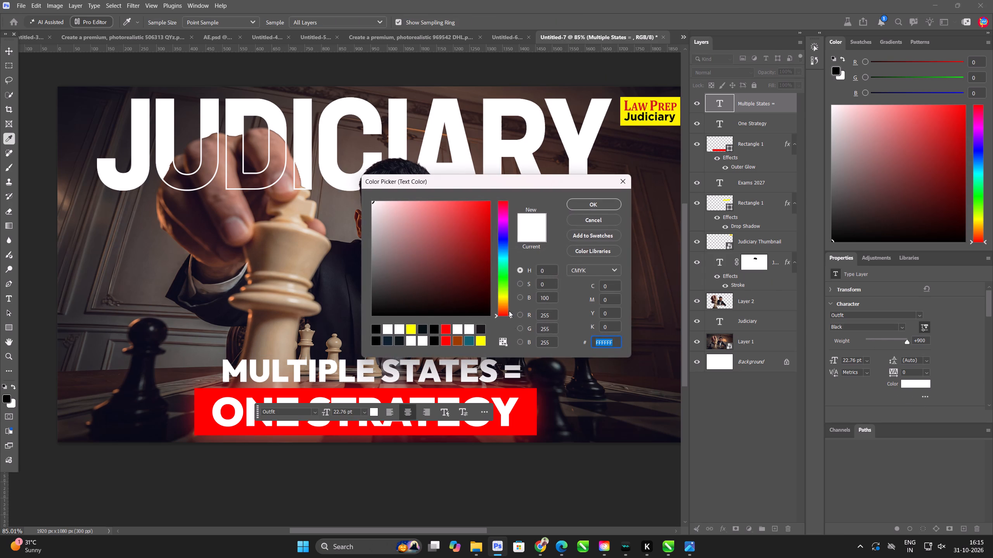
left_click(484, 342)
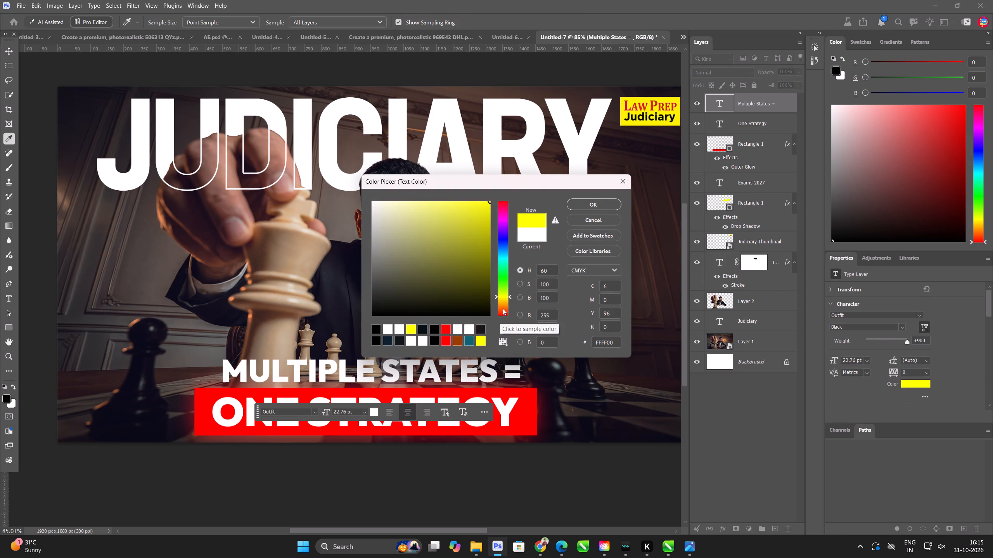
left_click(412, 328)
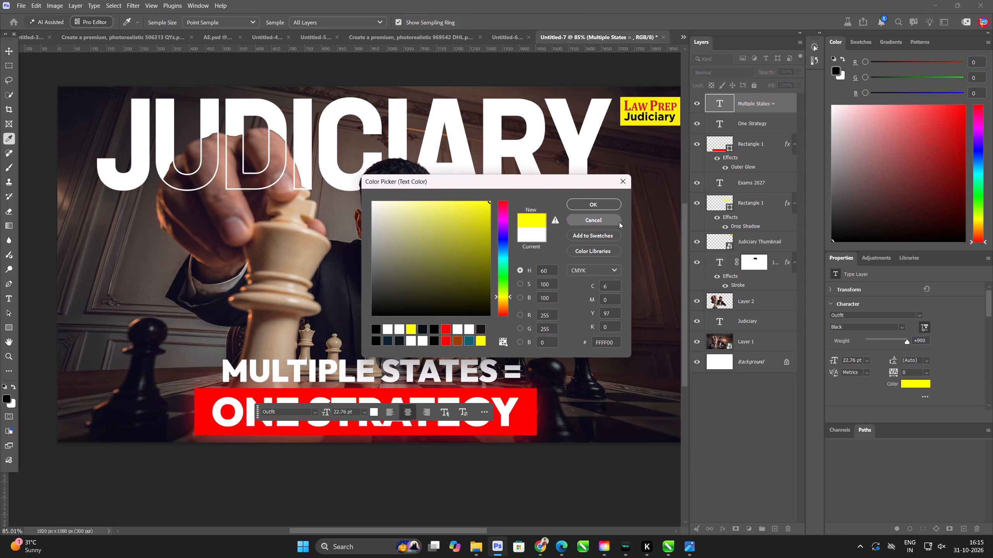
left_click(601, 199)
scroll(509, 272, "down", 4)
left_click(584, 424)
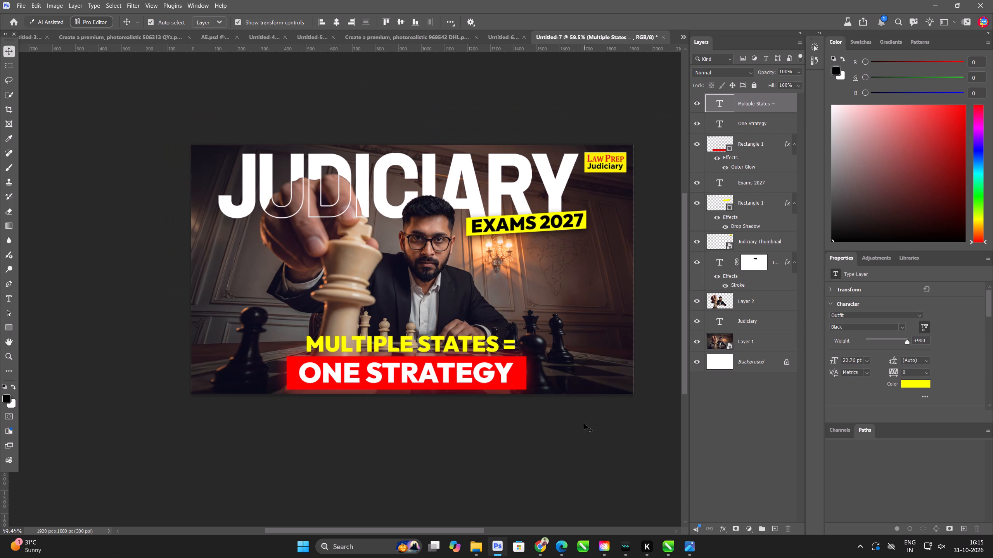
Add a linear black-to-transparent Gradient Fill layer at 90°, with the 0% opacity stop at location 59.
left_click(747, 532)
left_click(753, 519)
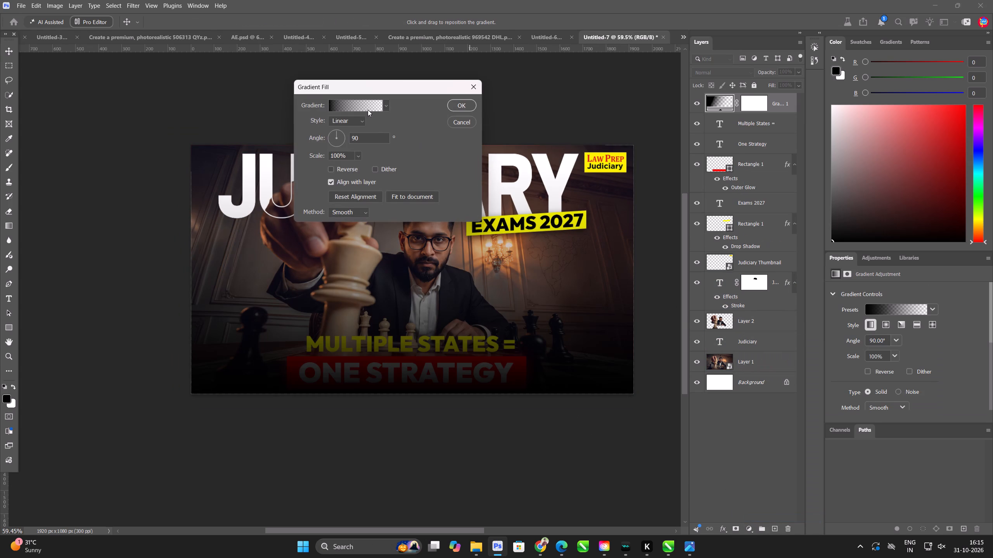
left_click(358, 99)
left_click_drag(651, 282, 613, 282)
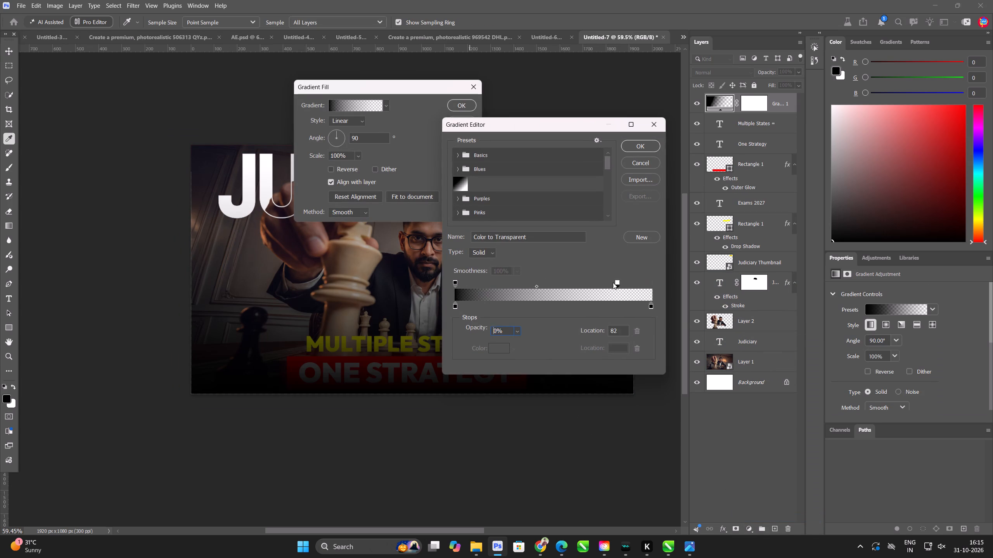
left_click_drag(613, 282, 572, 282)
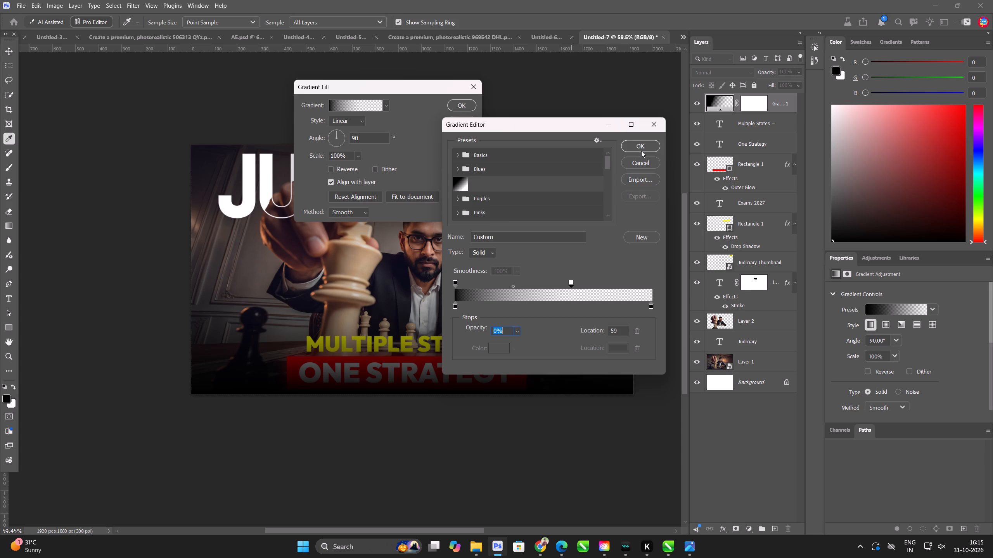
left_click(641, 151)
left_click(472, 108)
Move the gradient fill layer down the stack, between the yellow Rectangle 1 and the Judiciary Thumbnail layer.
left_click_drag(767, 106, 757, 160)
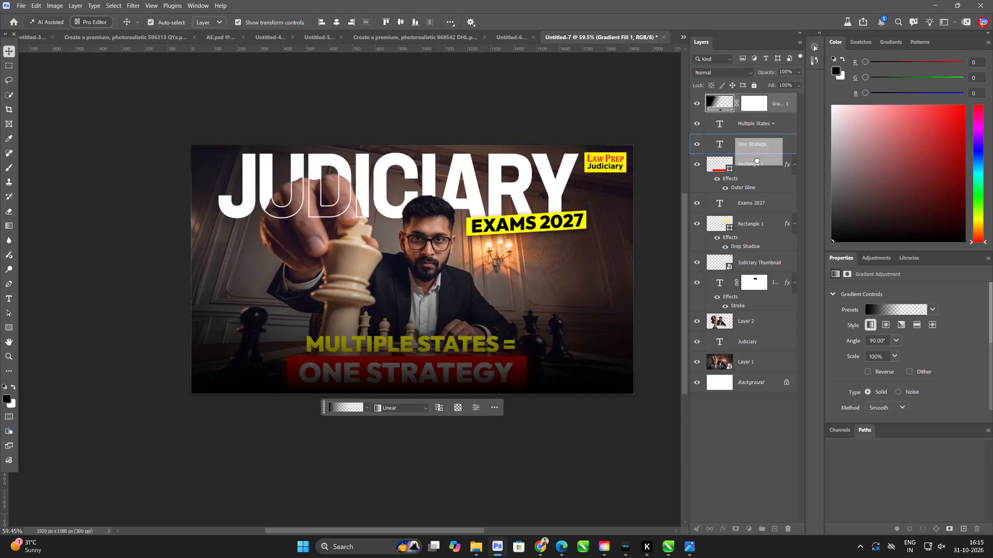
left_click_drag(757, 160, 777, 108)
left_click_drag(778, 102, 770, 248)
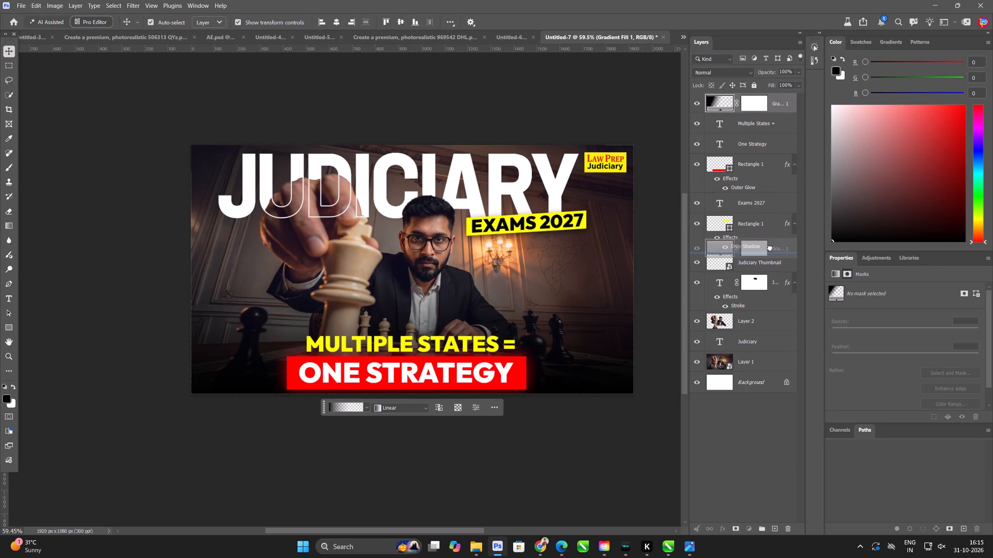
left_click_drag(770, 248, 770, 250)
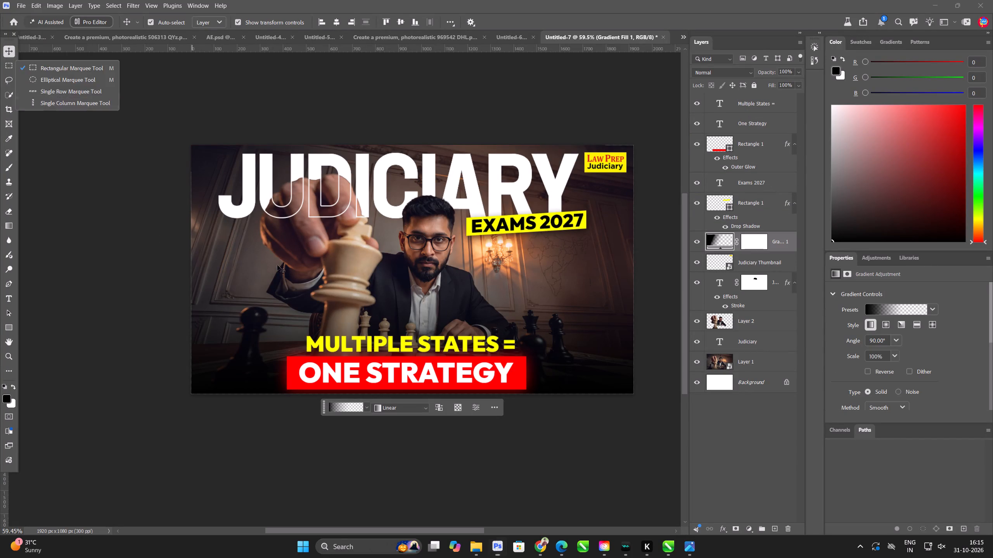
Add a black Drop Shadow to the MULTIPLE STATES = text with 57% opacity, 9 px distance and 35 px size.
scroll(509, 367, "up", 2)
left_click(468, 341)
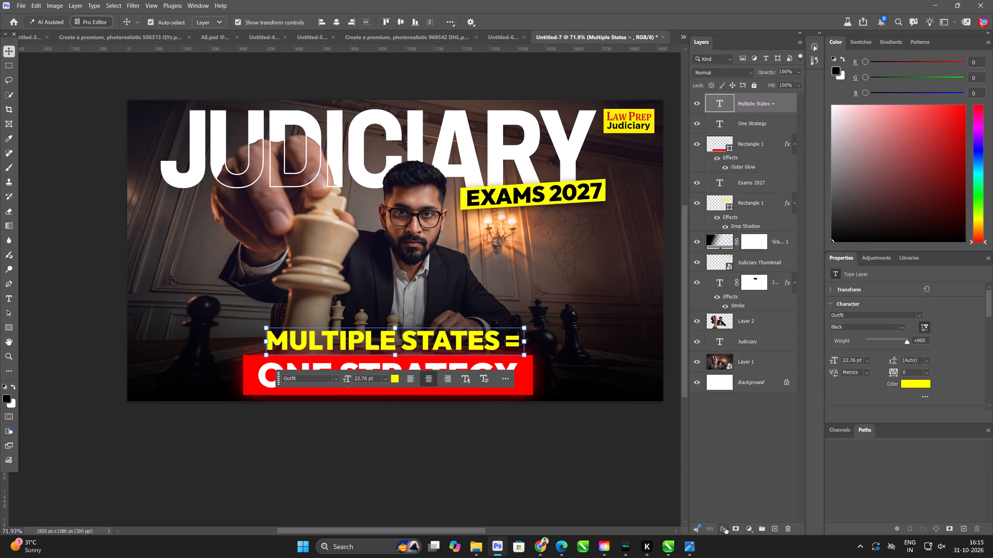
left_click(725, 528)
left_click(729, 525)
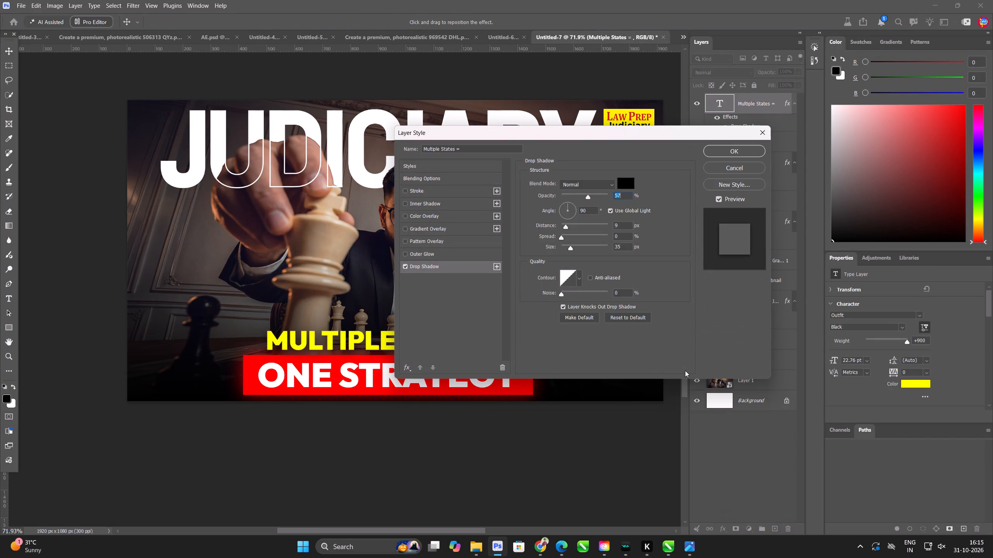
key("Return")
scroll(579, 388, "down", 5)
left_click(240, 382)
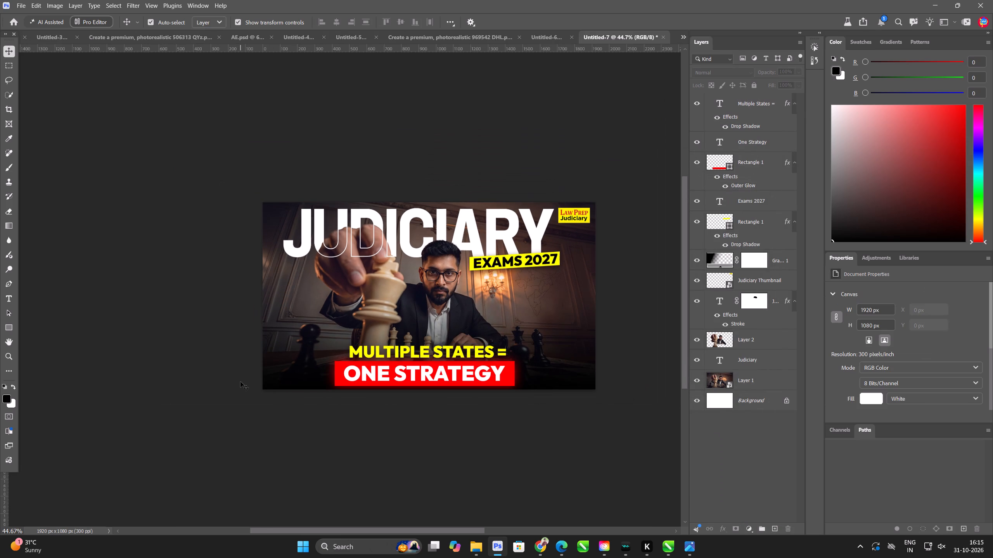
key("ctrl+0")
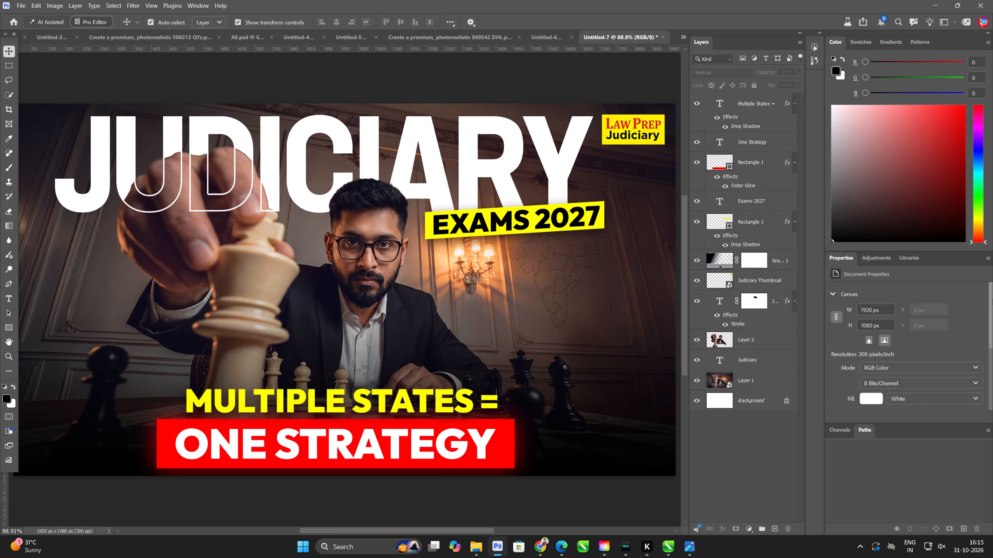
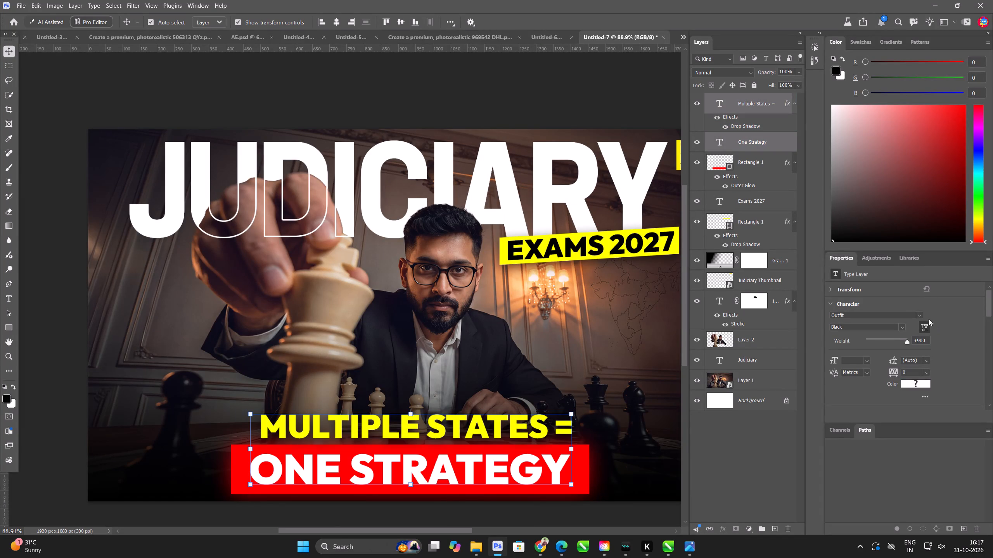
Change the font of both the MULTIPLE STATES = and ONE STRATEGY text layers to Archivo Black Regular.
left_click(920, 313)
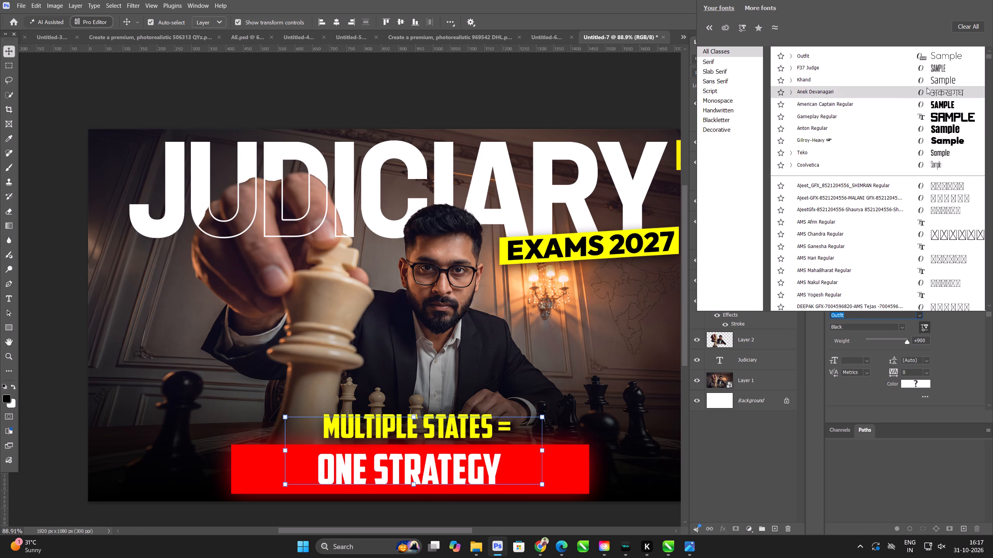
scroll(893, 180, "down", 17)
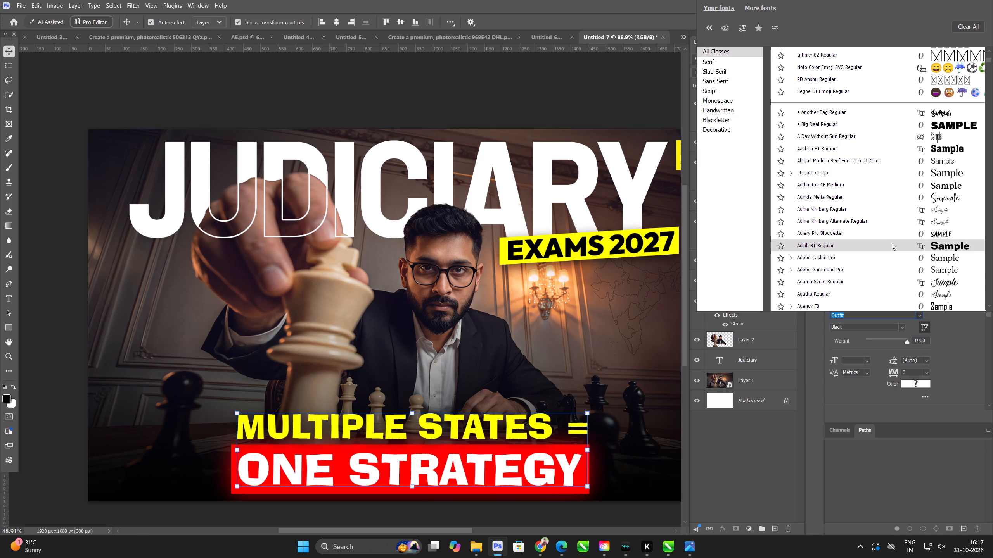
scroll(890, 253, "down", 14)
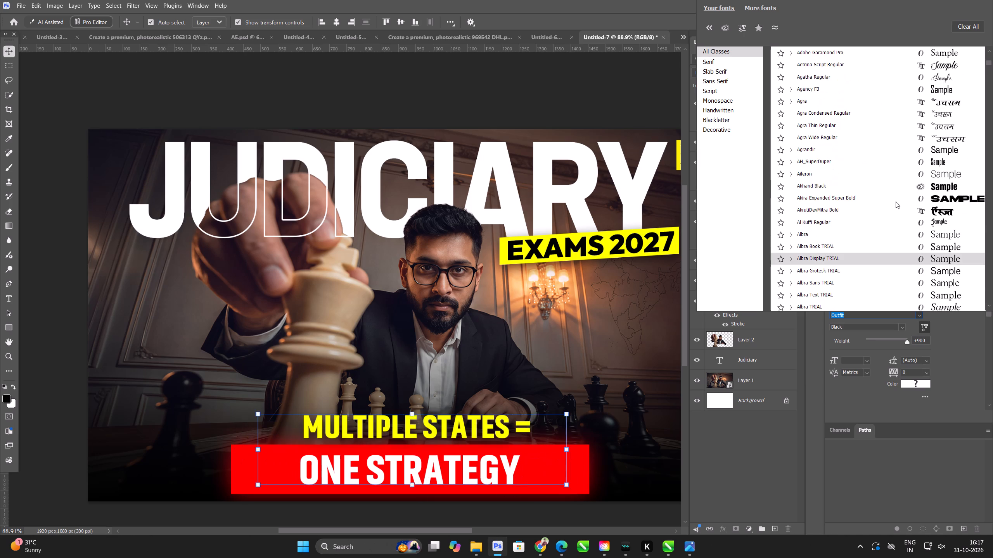
scroll(891, 216, "down", 9)
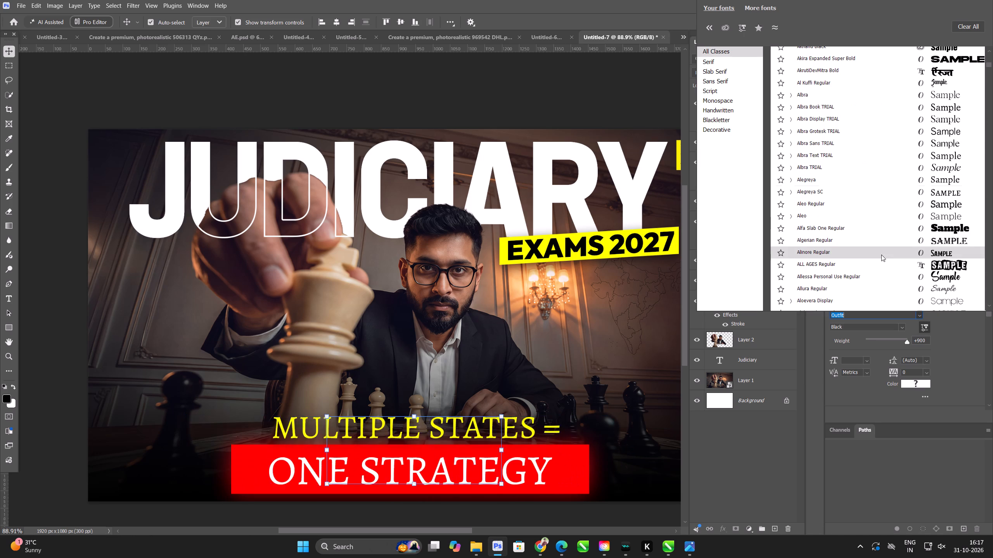
scroll(886, 237, "down", 4)
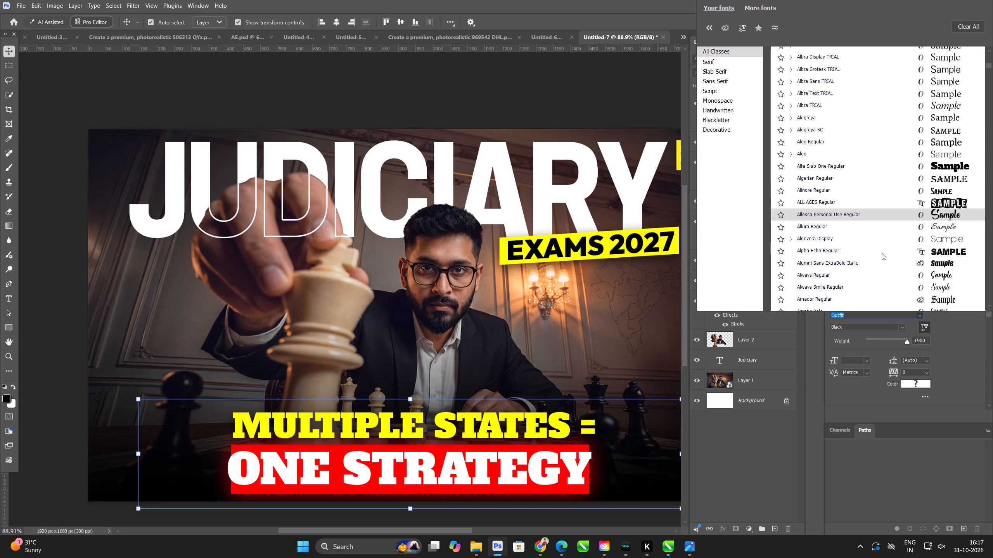
scroll(881, 255, "down", 6)
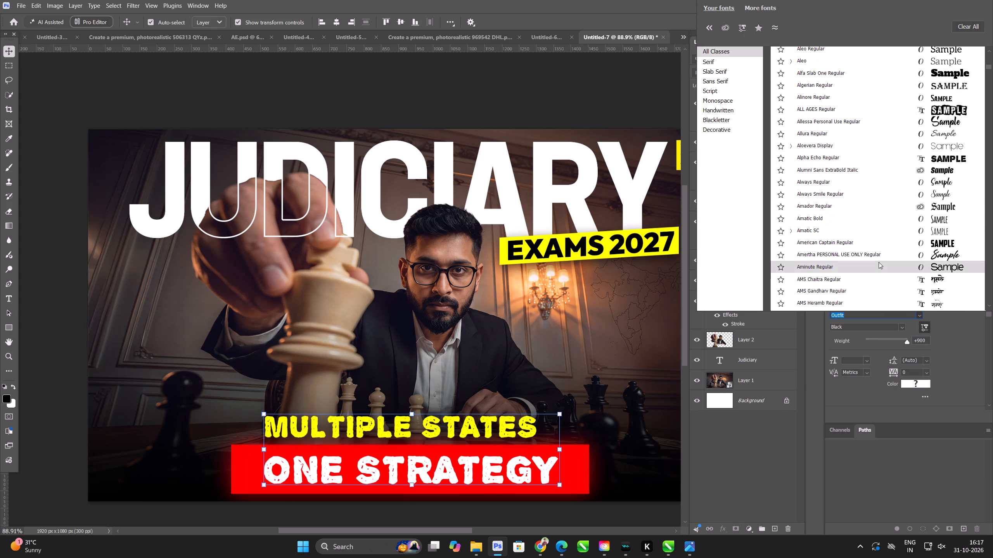
scroll(879, 258, "down", 19)
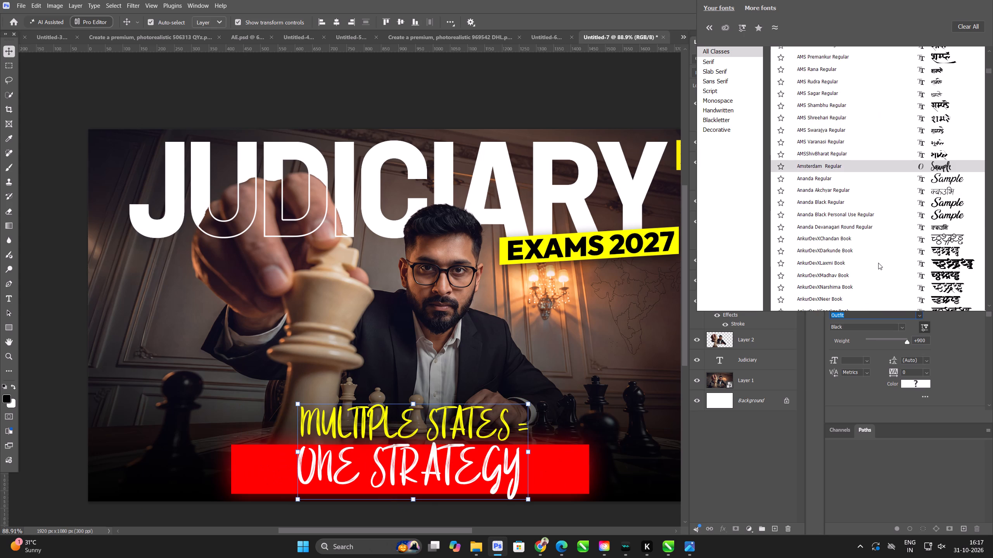
scroll(878, 264, "down", 13)
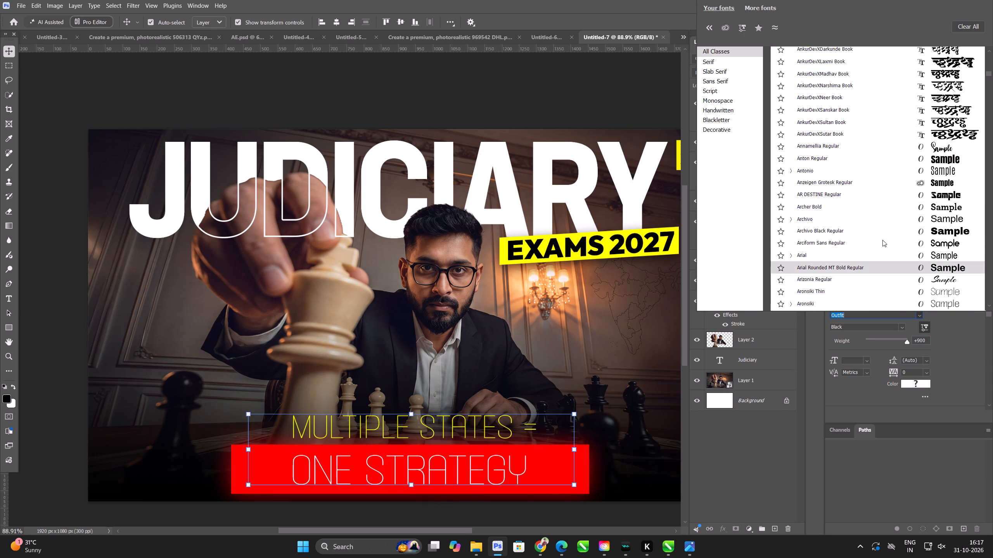
left_click(884, 233)
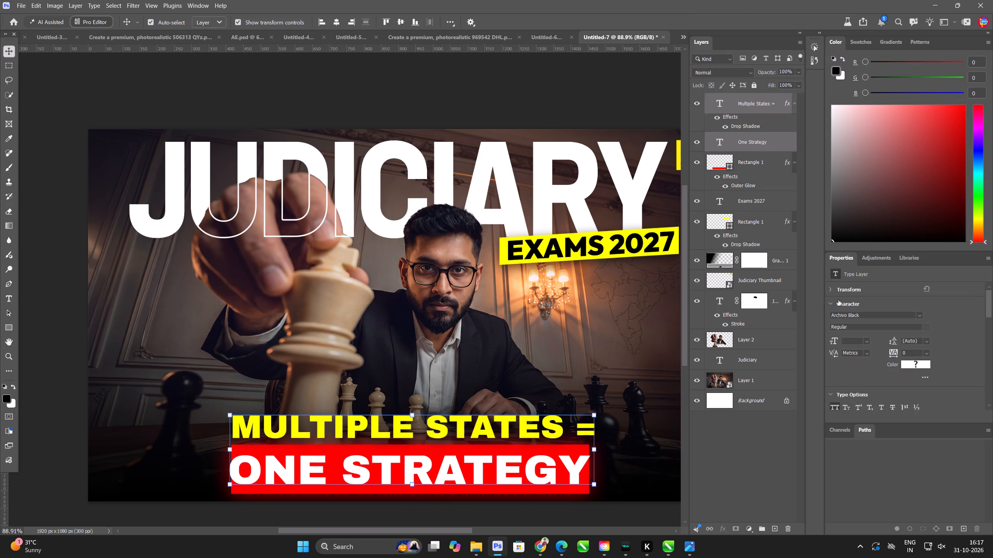
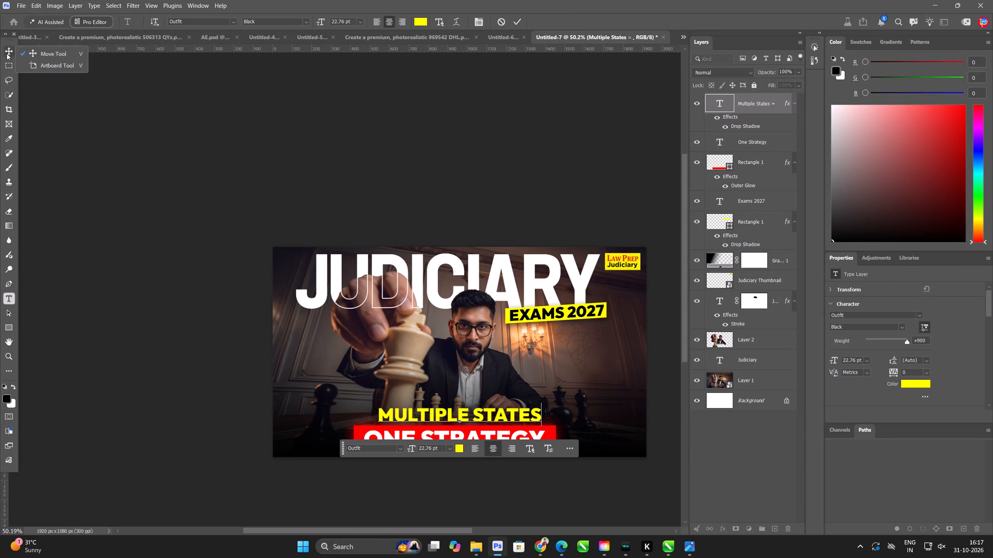
Finish editing the MULTIPLE STATES text, then center it and the ONE STRATEGY line horizontally on the canvas.
left_click(7, 53)
scroll(490, 426, "up", 3)
scroll(584, 481, "up", 1)
left_click(583, 500)
scroll(571, 462, "up", 4)
left_click(571, 459)
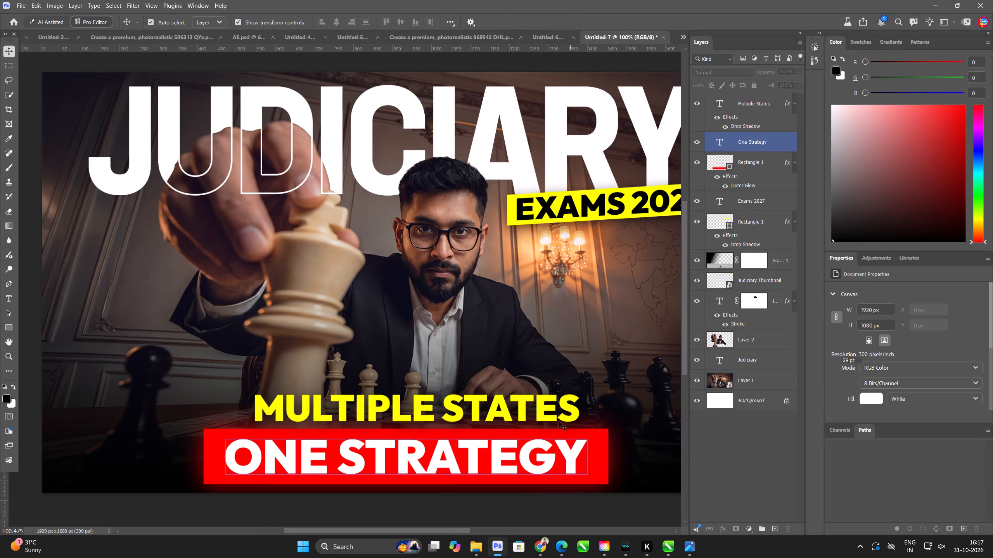
left_click(538, 399, "shift")
left_click(339, 21)
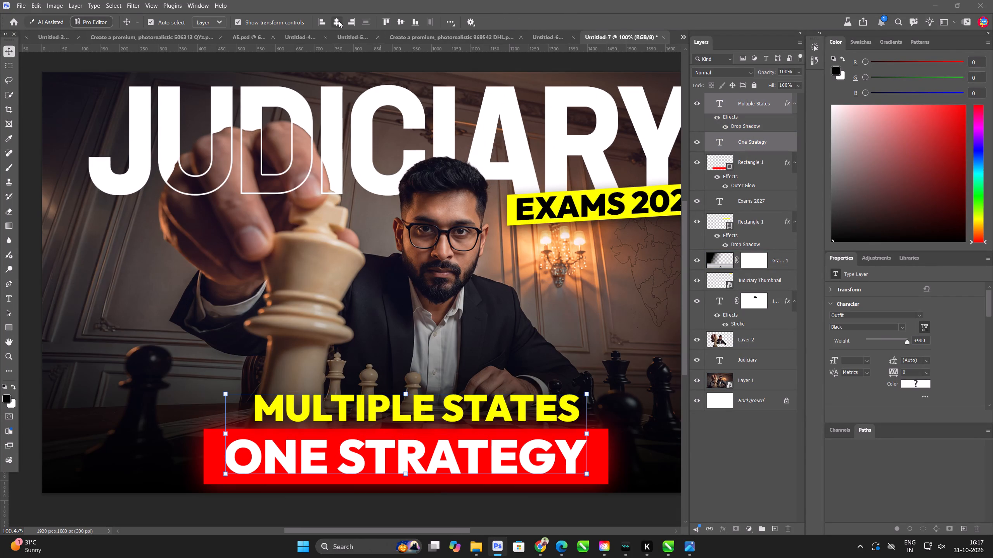
scroll(348, 126, "down", 5)
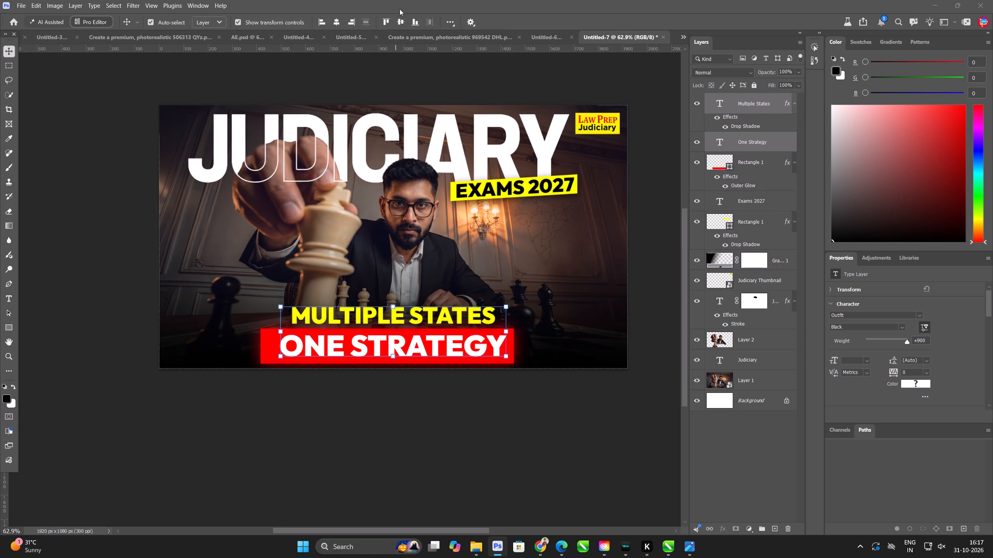
left_click(454, 20)
left_click(566, 352)
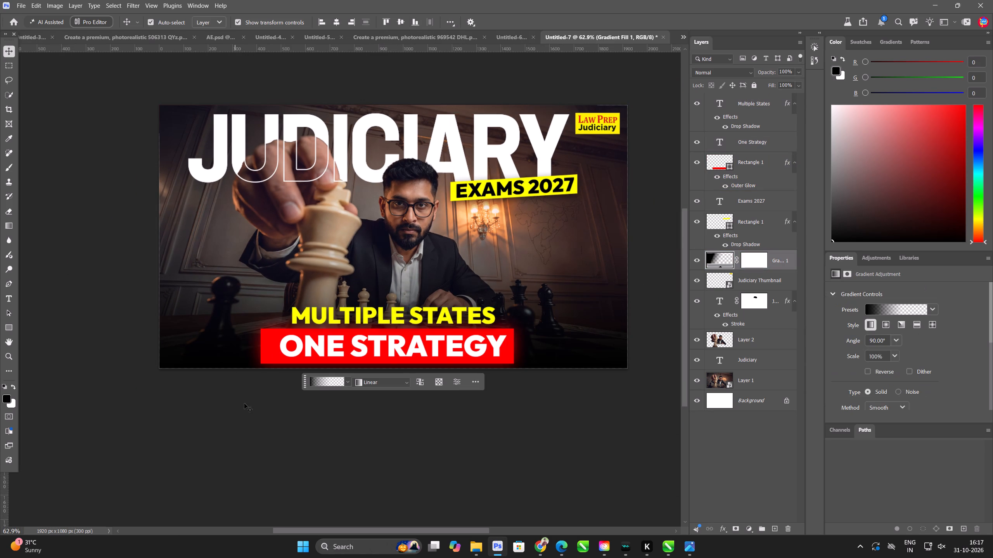
Center the red rectangle behind ONE STRATEGY horizontally on the canvas, narrowing it to 980 px wide.
left_click(272, 351)
left_click(341, 23)
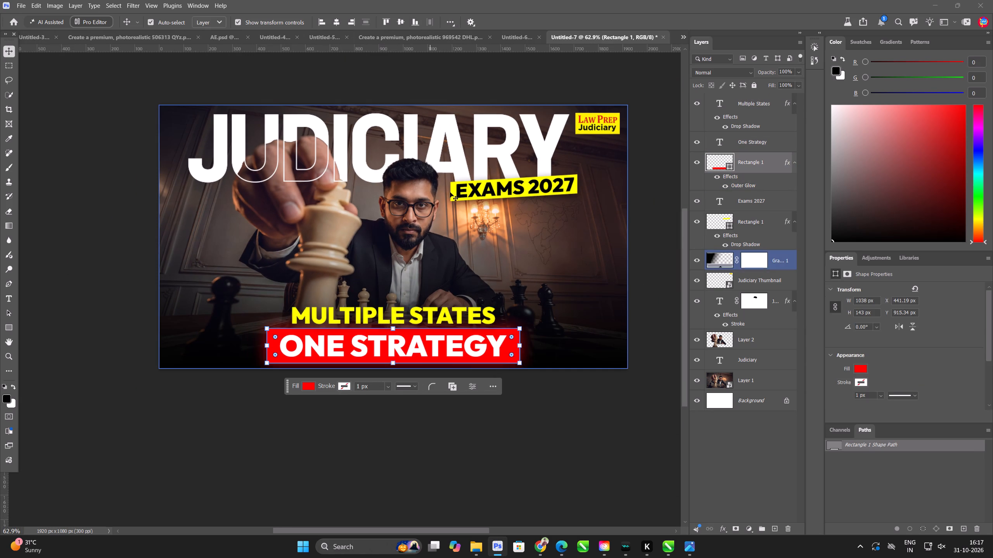
left_click_drag(519, 348, 504, 348, "shift")
left_click_drag(351, 347, 351, 347)
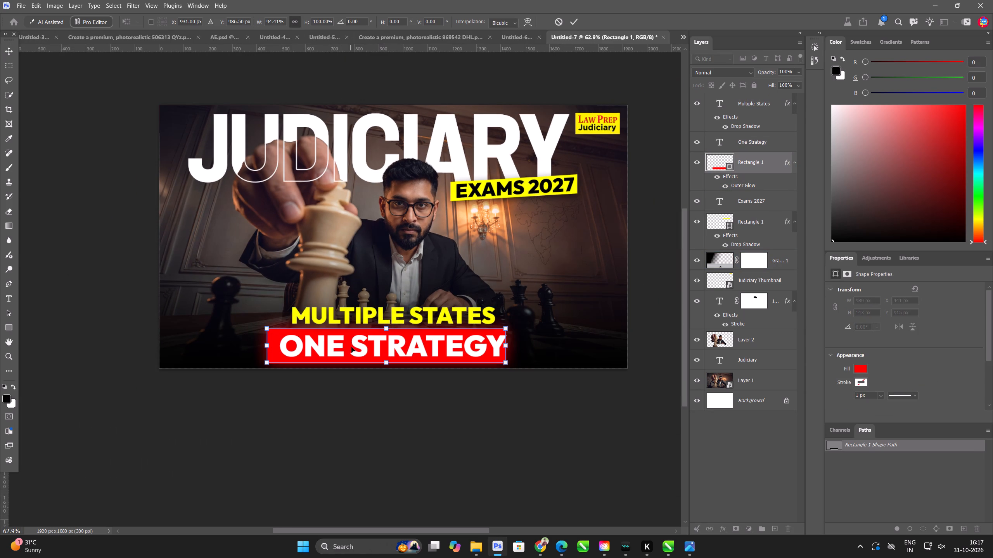
left_click_drag(351, 347, 356, 346)
key("Return")
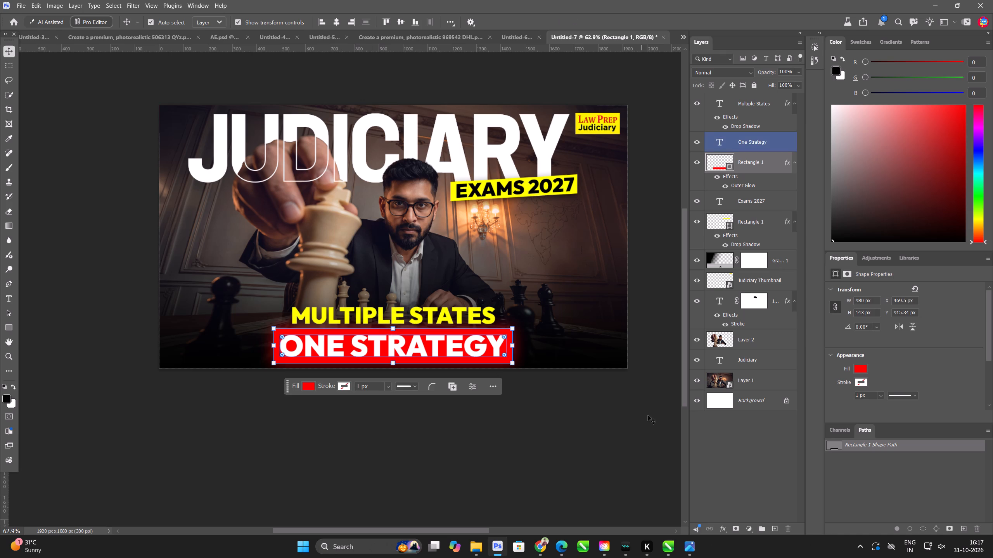
Scale both slogan lines and the red rectangle together to about 110%, positioned at about X 960 px, Y 917 px.
left_click_drag(663, 426, 631, 429)
left_click_drag(457, 433, 428, 314)
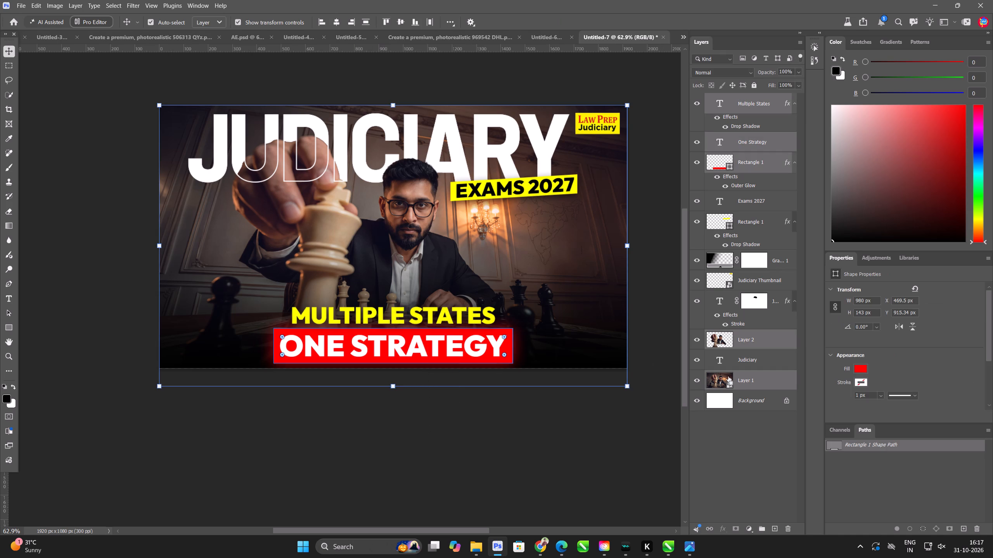
left_click_drag(754, 339, 753, 342, "ctrl")
left_click(754, 380, "ctrl")
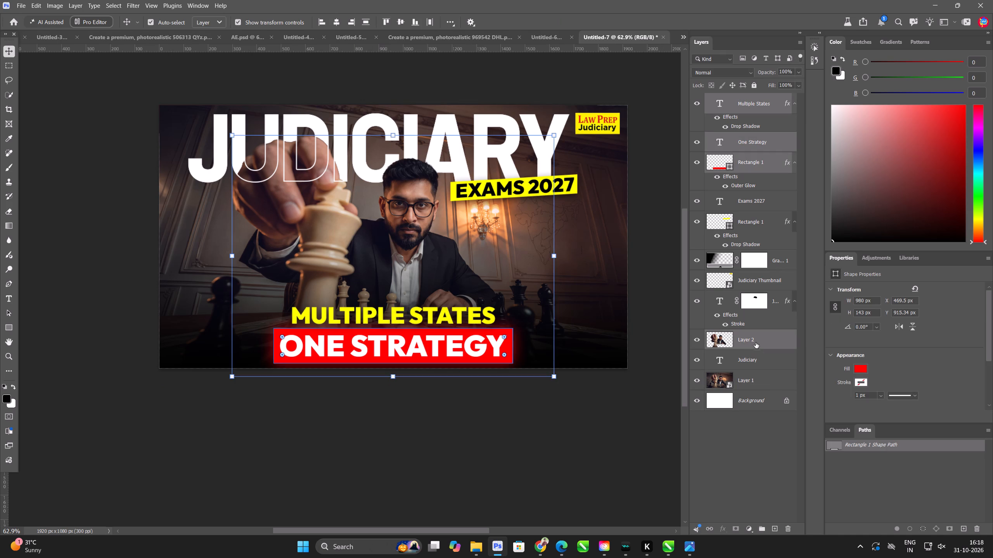
left_click(756, 341, "ctrl")
left_click_drag(513, 331, 536, 332)
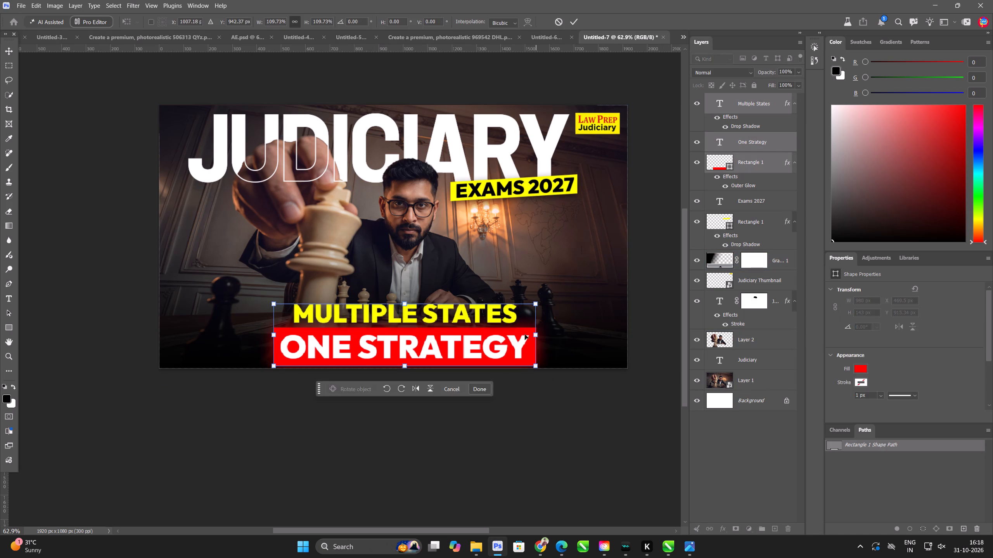
left_click_drag(483, 336, 475, 329)
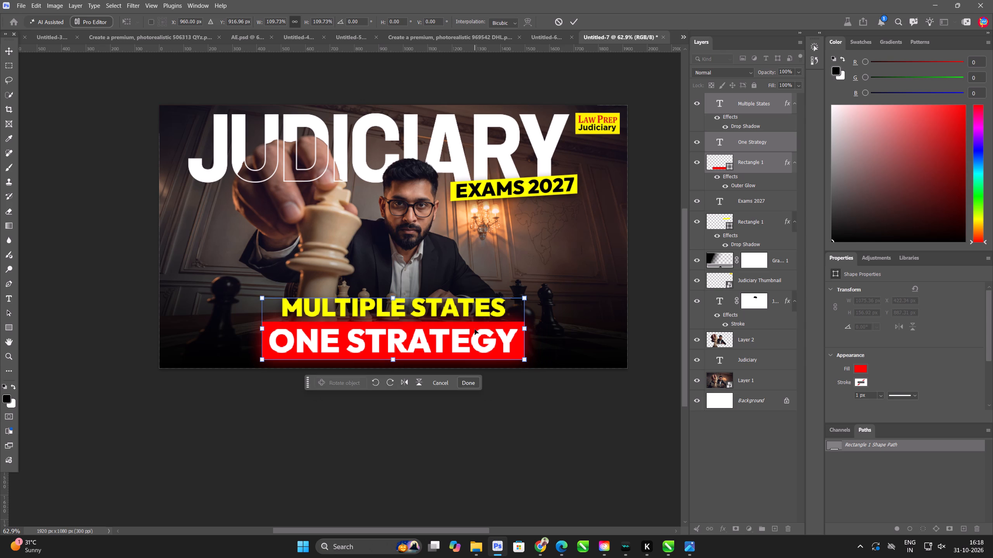
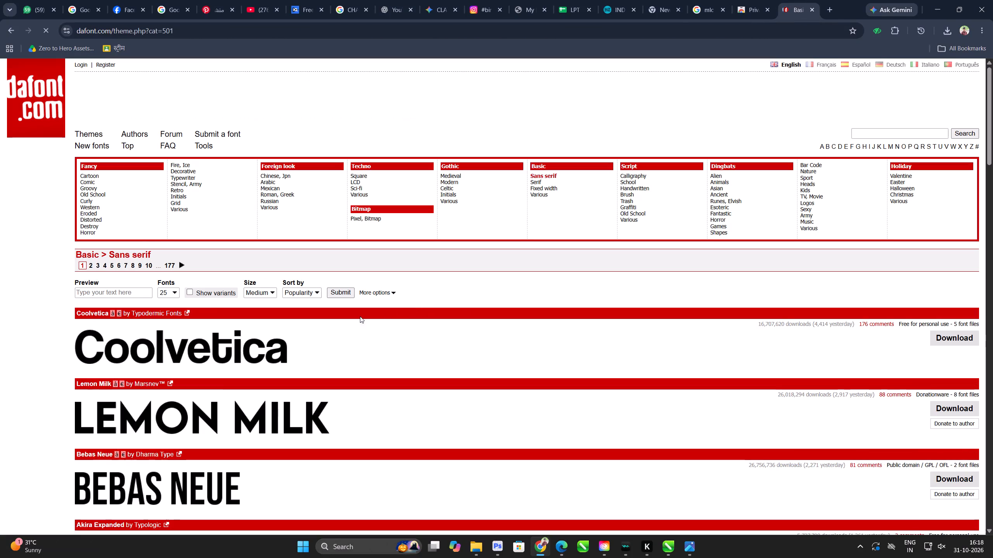
Set the sans serif font preview text to "Multiple States =".
left_click(123, 291)
key("super+v")
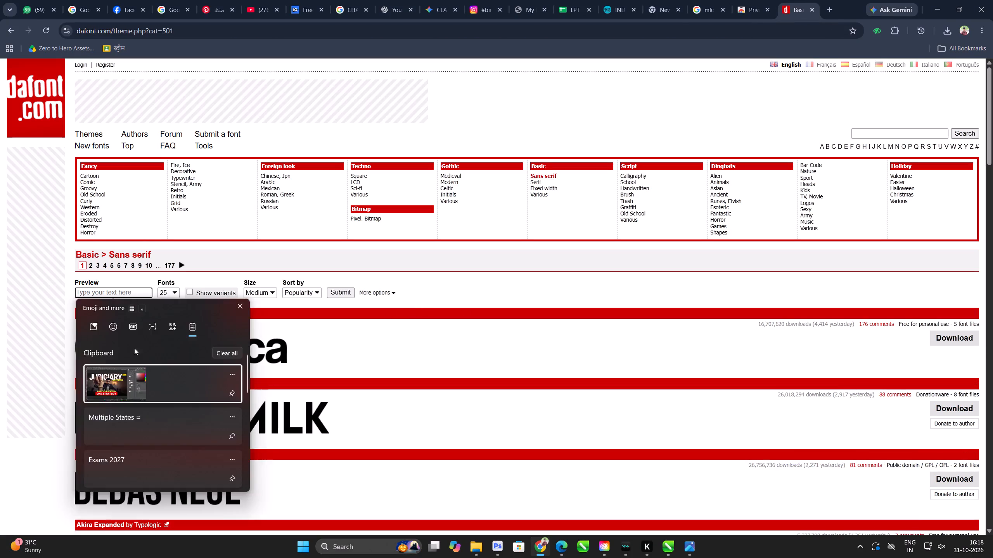
left_click(136, 417)
key("ctrl+v")
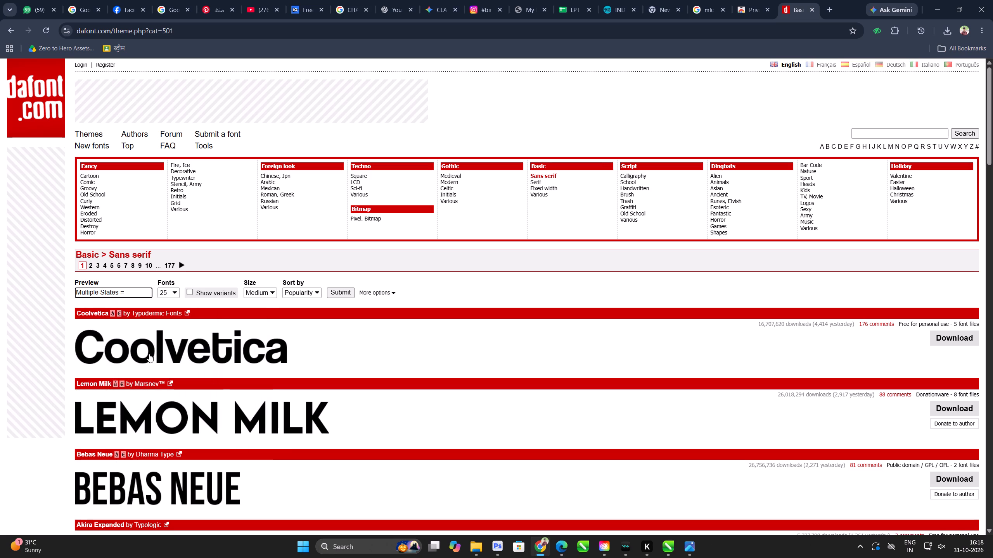
key("BackSpace")
key("Return")
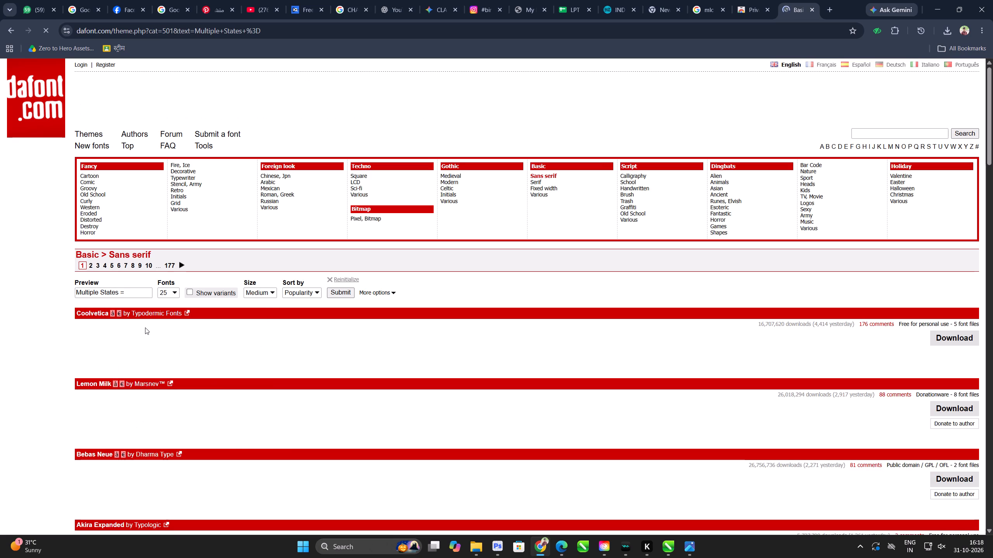
Examine the first page of sans serif previews for a font that suits the slogan.
scroll(265, 358, "down", 7)
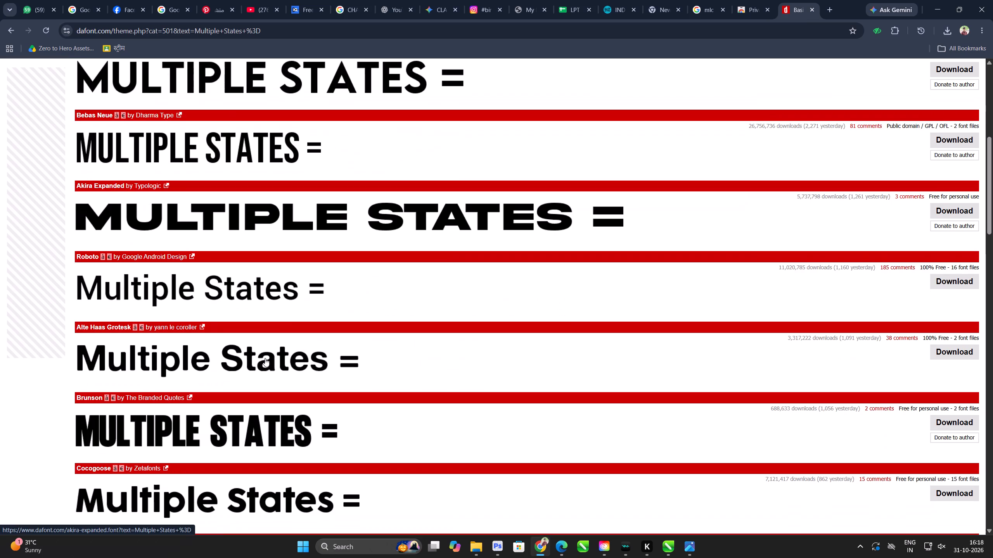
scroll(265, 358, "down", 7)
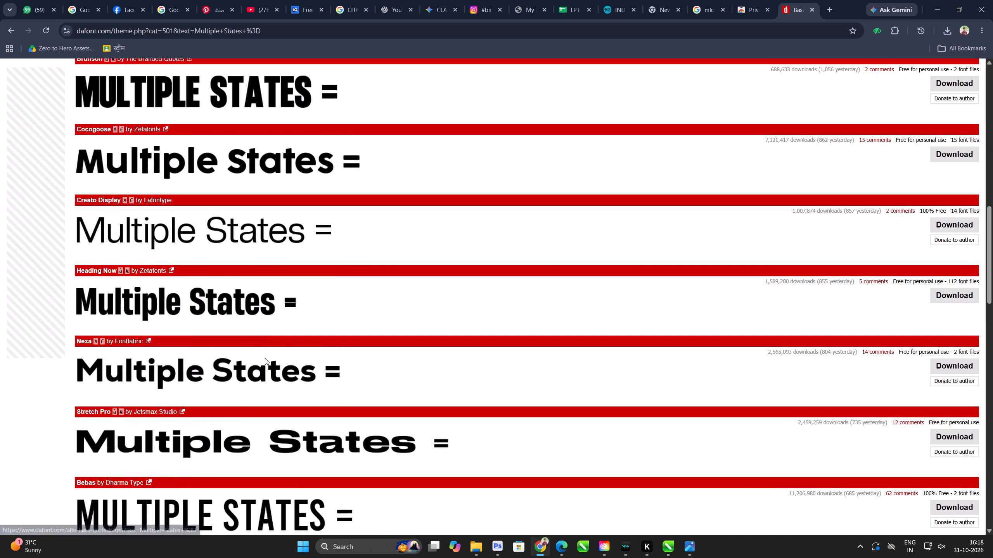
scroll(265, 358, "down", 11)
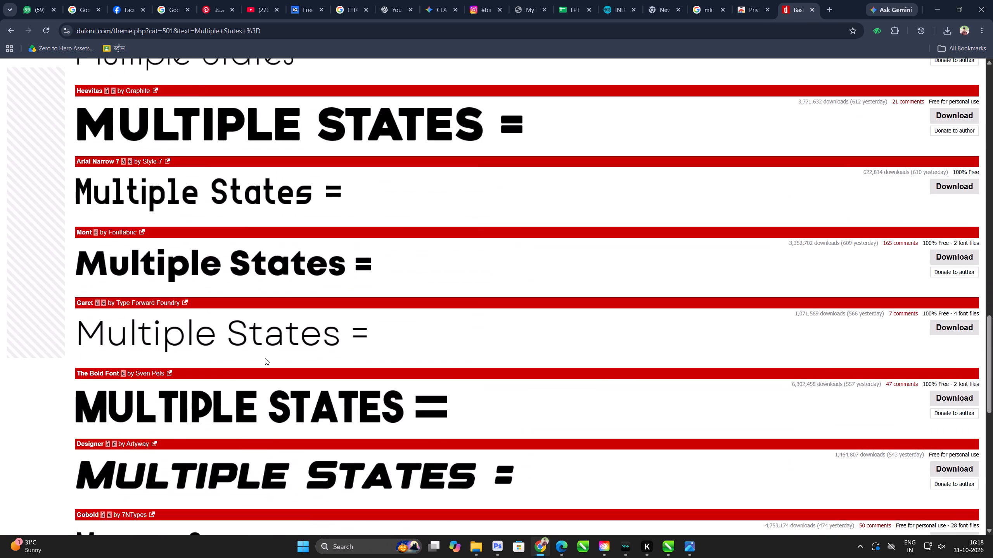
scroll(265, 358, "down", 7)
scroll(265, 358, "up", 1)
scroll(265, 358, "down", 4)
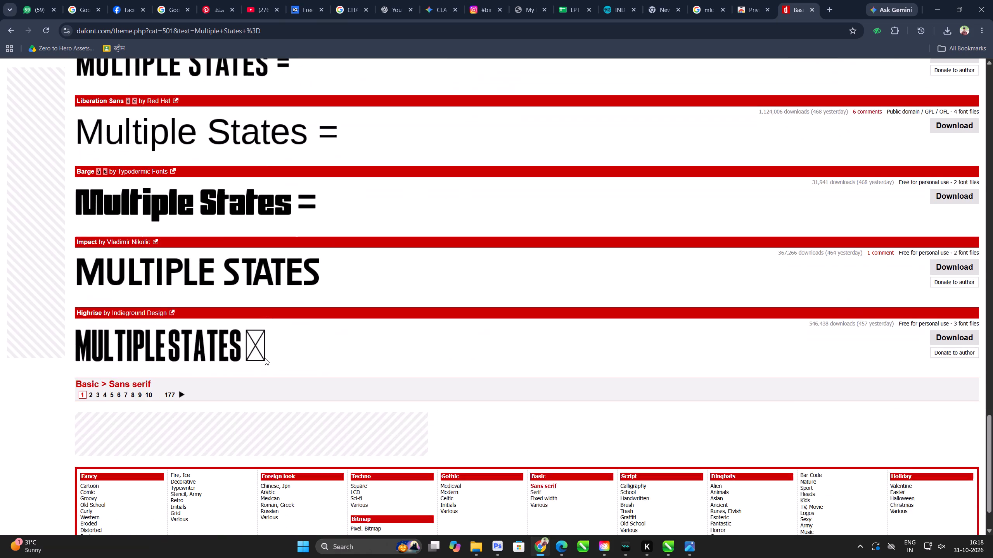
scroll(265, 358, "down", 3)
Examine page 2 of the sans serif fonts for a suitable slogan typeface.
left_click(91, 329)
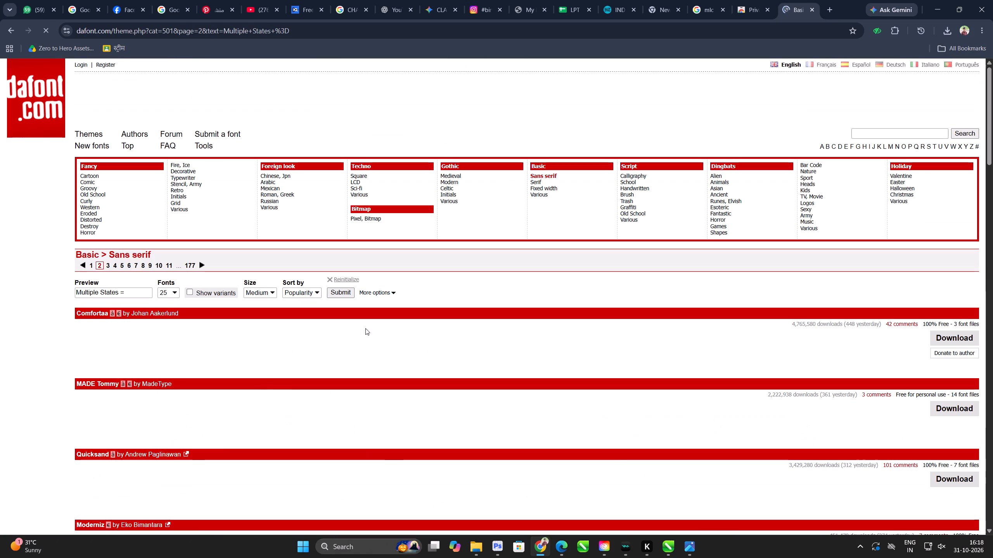
scroll(365, 328, "down", 2)
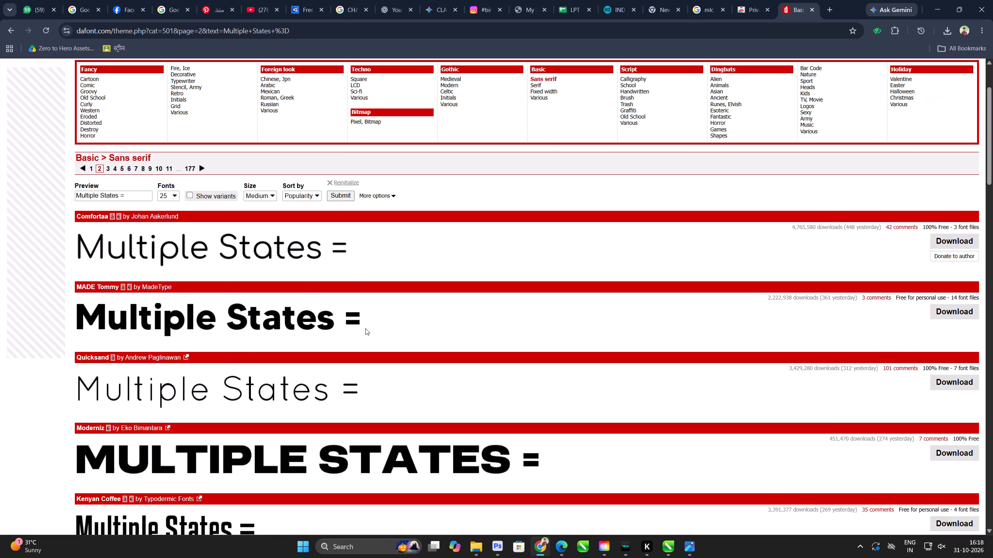
scroll(365, 328, "down", 4)
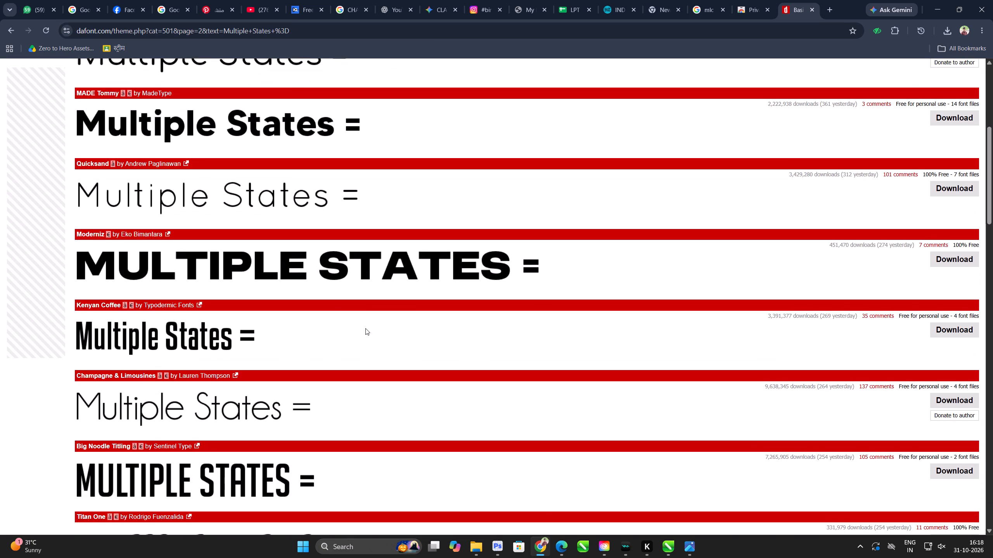
scroll(365, 328, "down", 13)
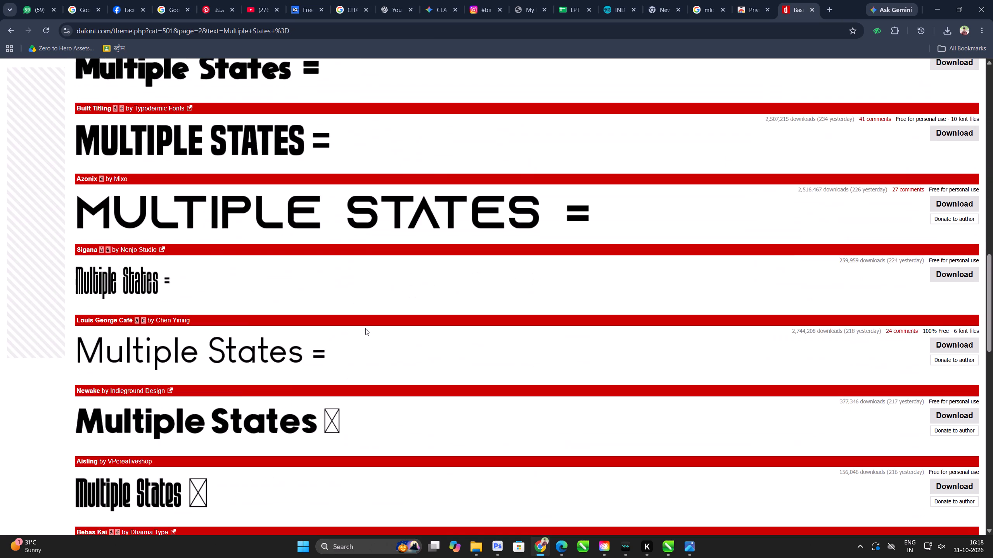
scroll(202, 406, "down", 7)
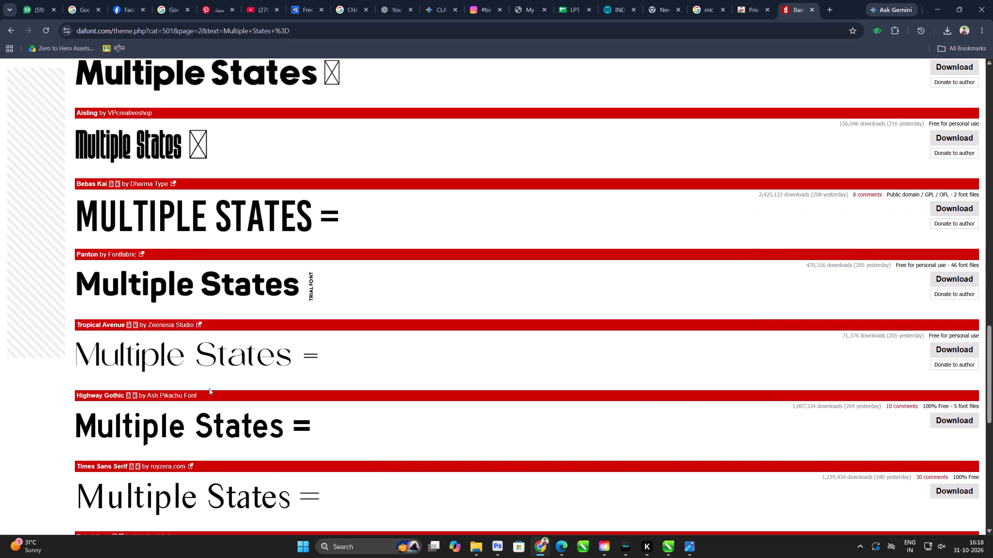
scroll(176, 453, "down", 7)
scroll(183, 377, "down", 3)
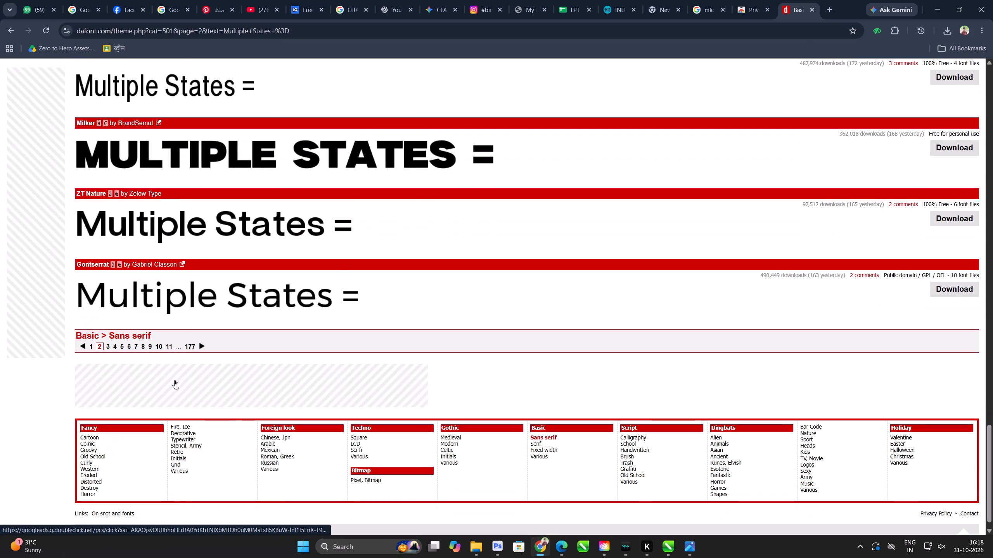
Examine page 3 of the sans serif fonts, comparing the bold and italic slogan previews.
left_click(109, 346)
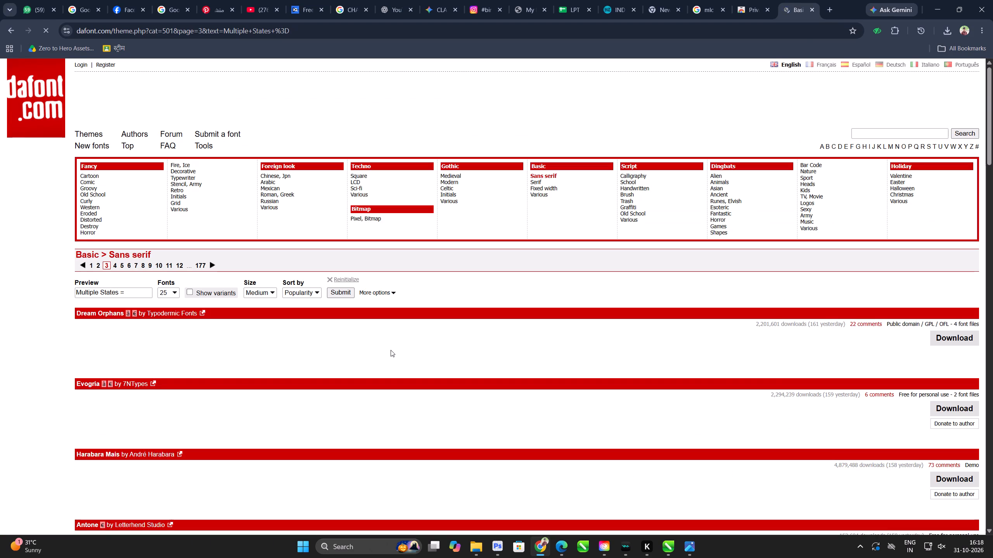
scroll(391, 350, "down", 14)
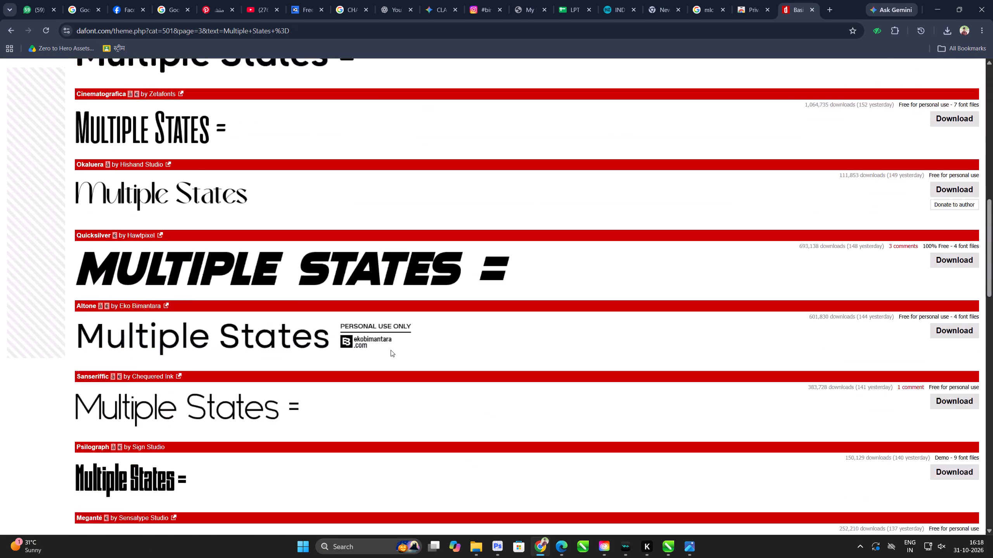
scroll(391, 350, "down", 7)
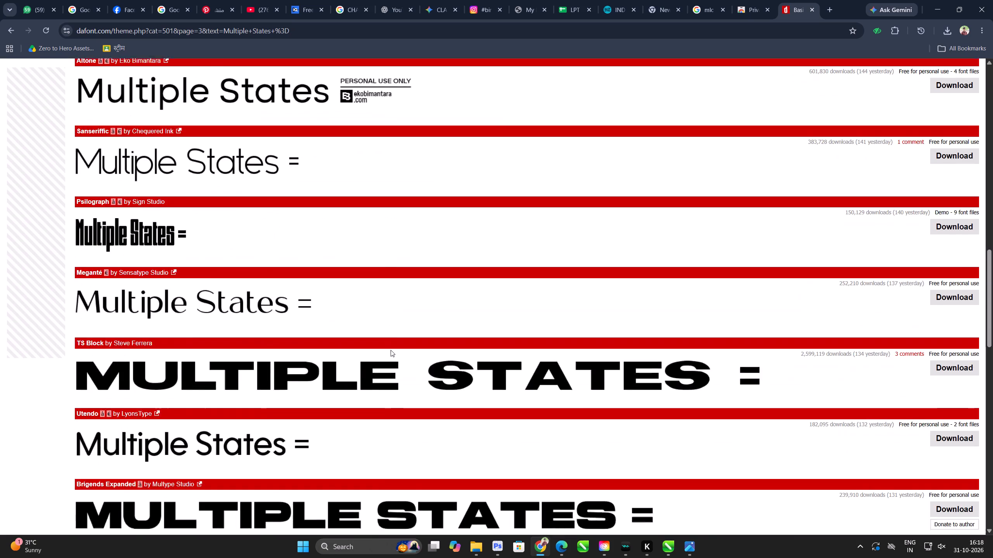
scroll(391, 350, "down", 2)
scroll(391, 350, "up", 1)
scroll(391, 350, "down", 16)
scroll(391, 350, "up", 20)
scroll(391, 350, "up", 8)
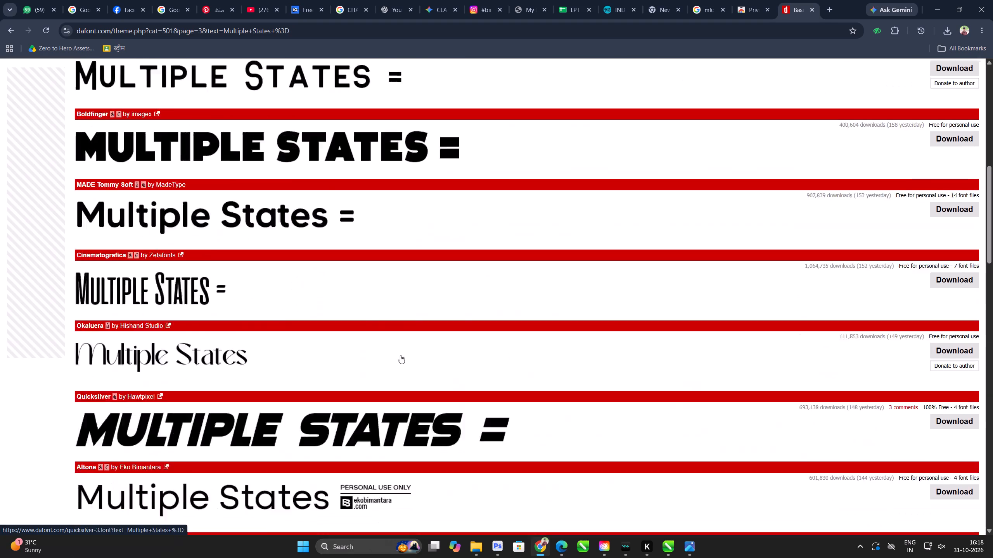
scroll(400, 355, "up", 13)
Browse the Script categories such as Graffiti, Brush and Handwritten, and the Basic categories for a slogan font.
left_click(636, 221)
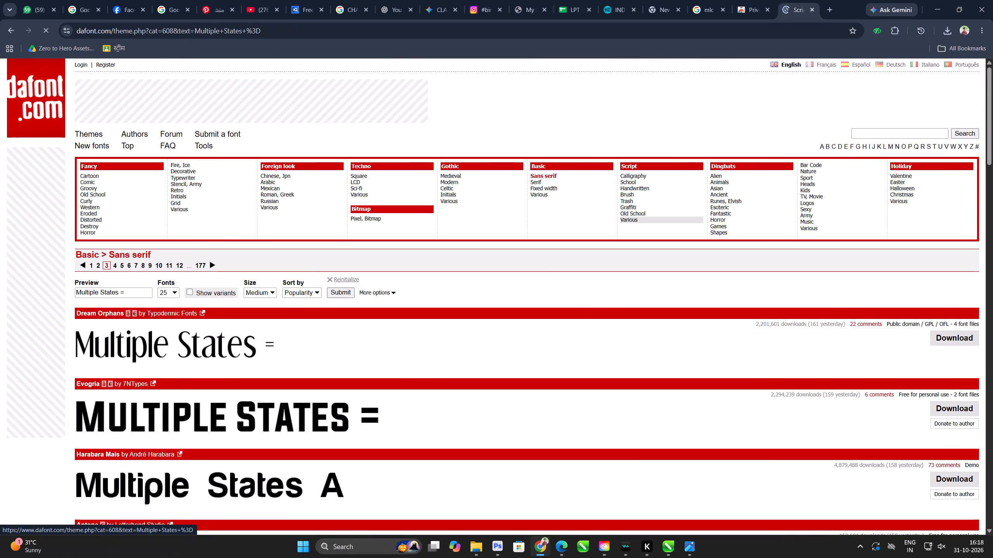
left_click(644, 207)
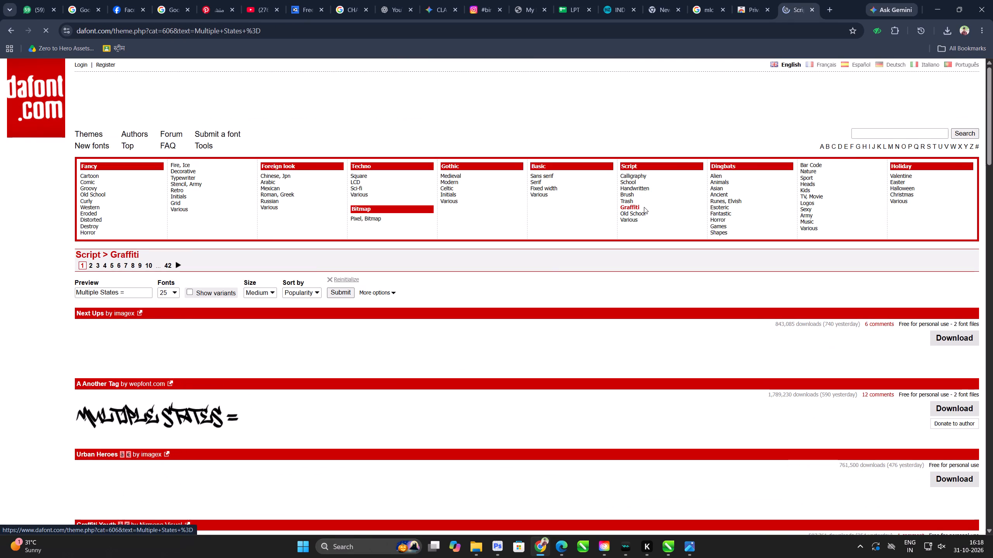
left_click(650, 189)
left_click(646, 196)
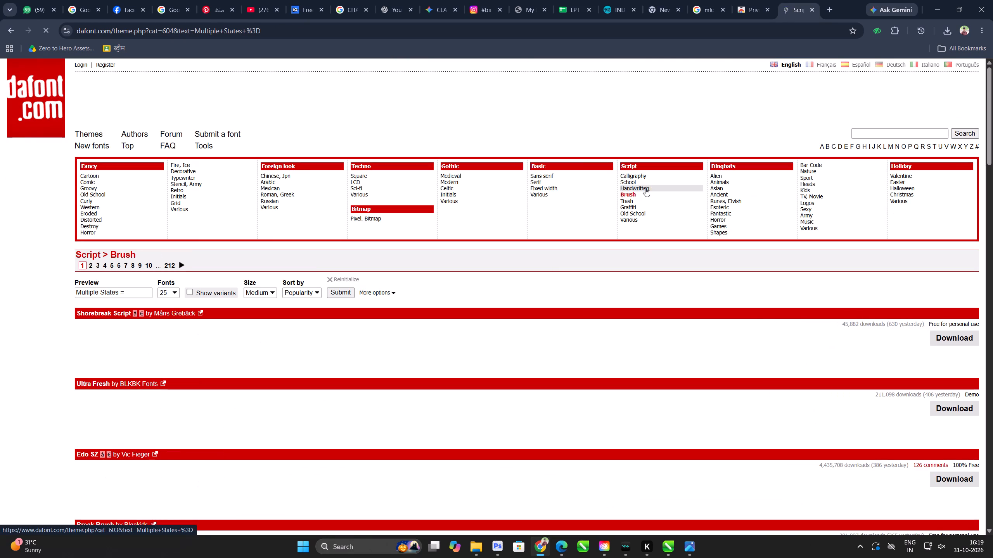
left_click(645, 184)
left_click(645, 189)
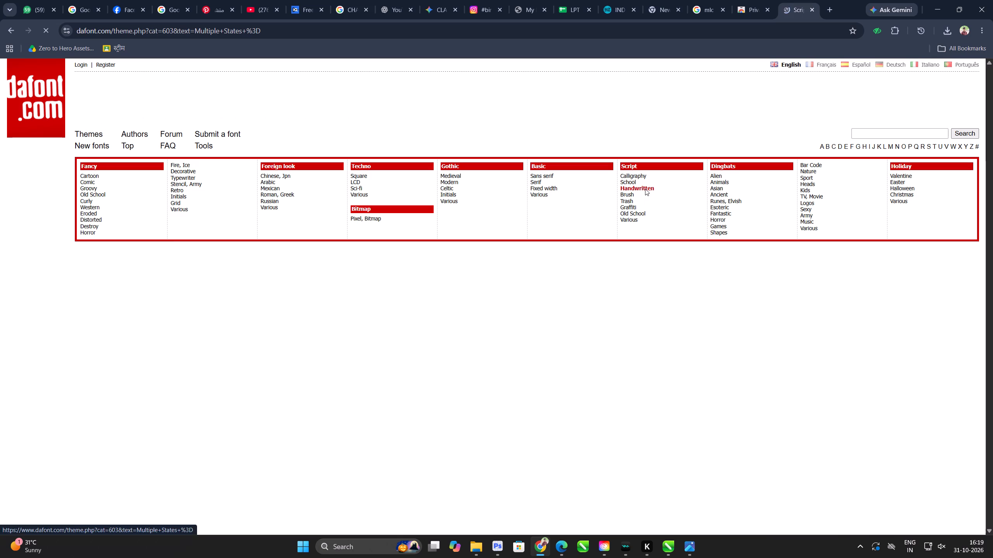
left_click(554, 189)
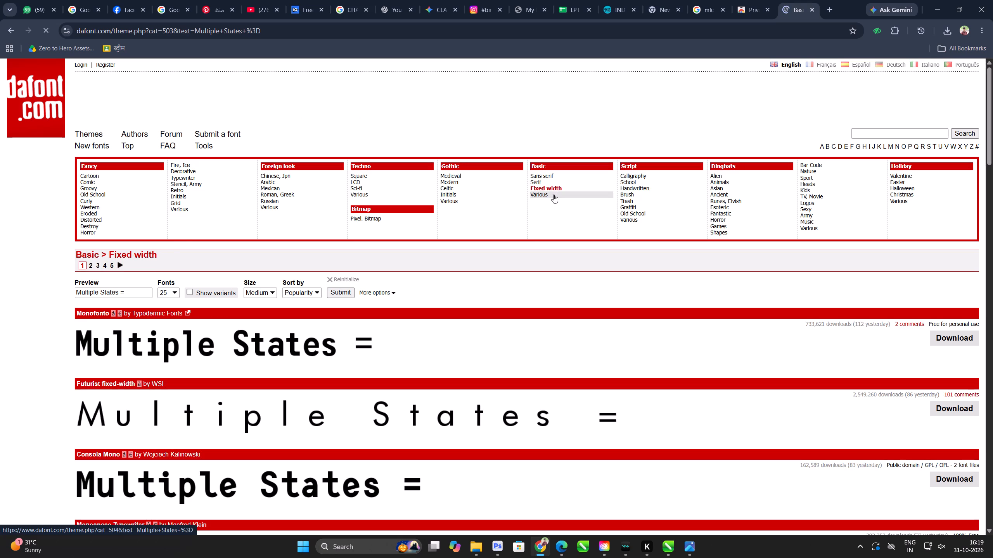
left_click(554, 198)
left_click(564, 194)
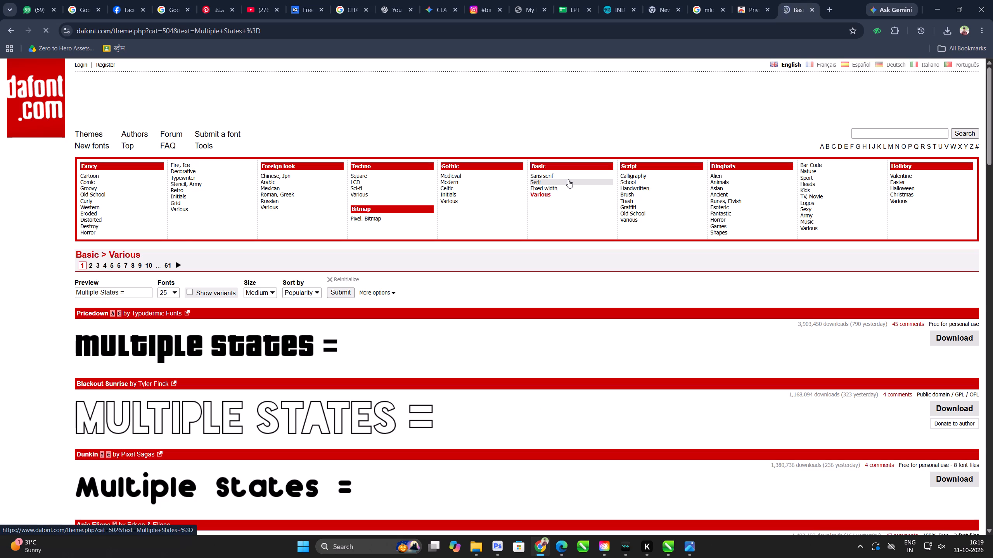
left_click(568, 179)
left_click(568, 174)
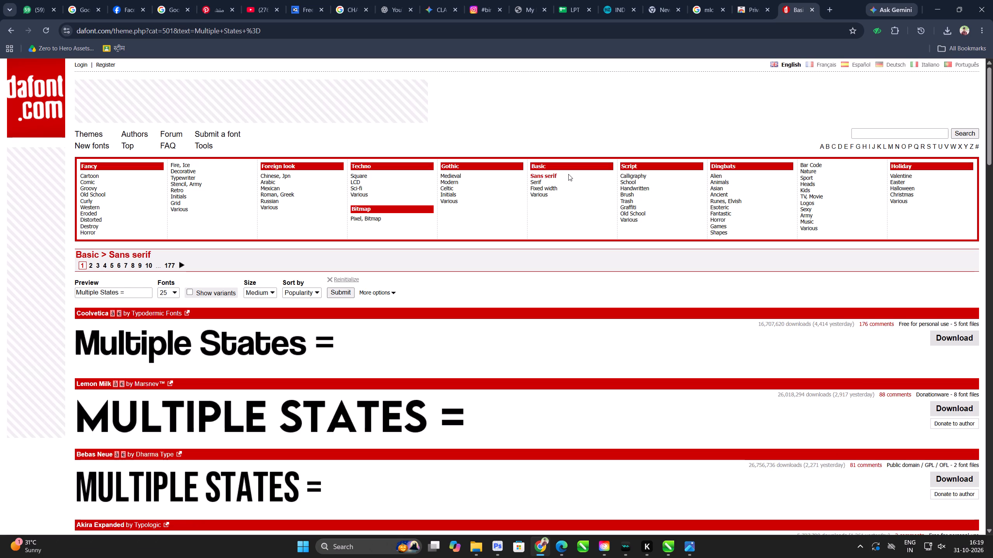
Browse the Gothic Modern and Medieval fonts and the Techno Various fonts for a slogan typeface.
left_click(481, 180)
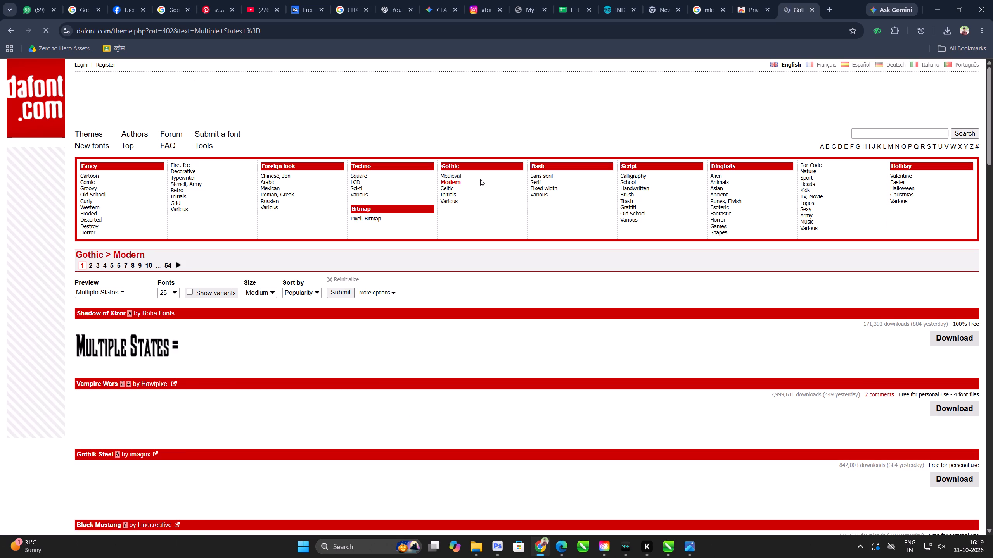
left_click(480, 177)
left_click(481, 191)
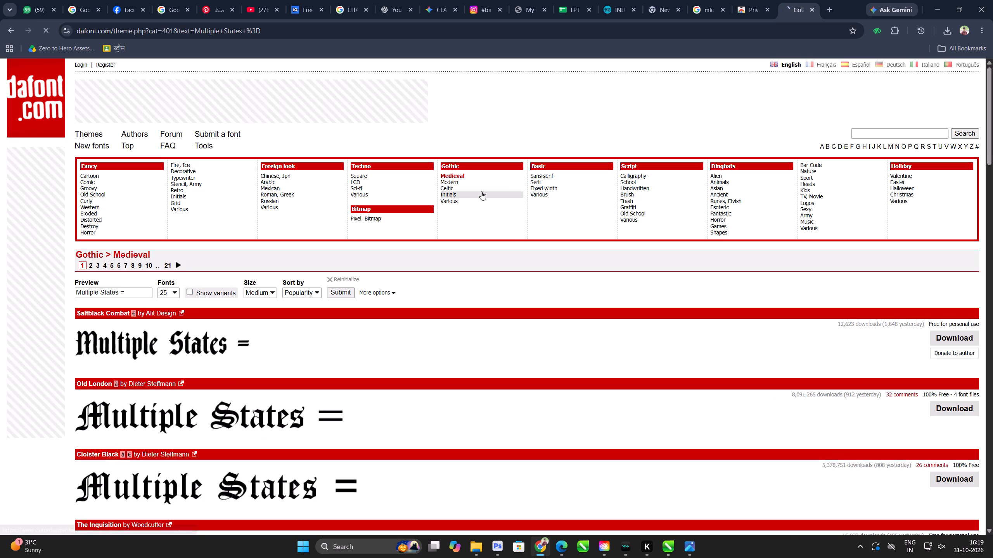
left_click(397, 193)
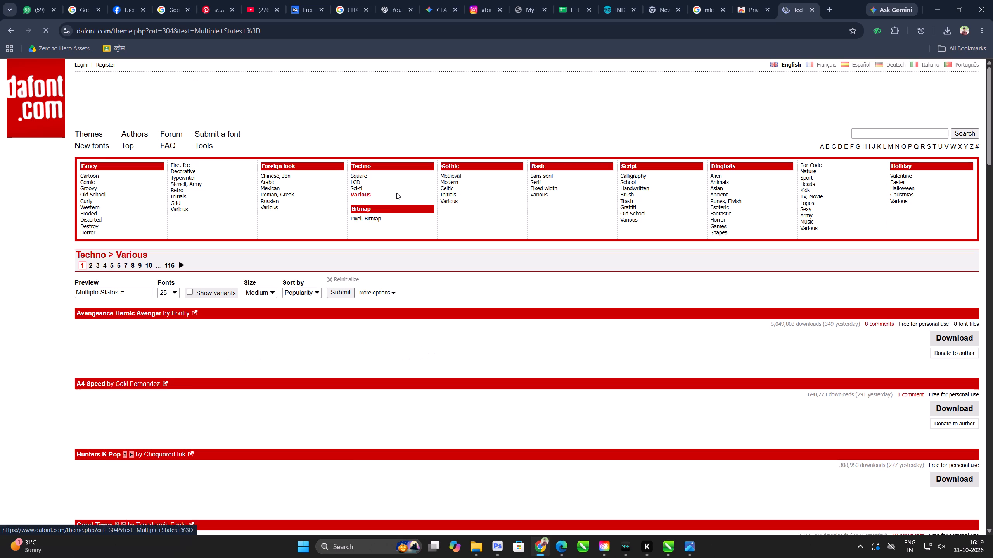
scroll(413, 386, "down", 10)
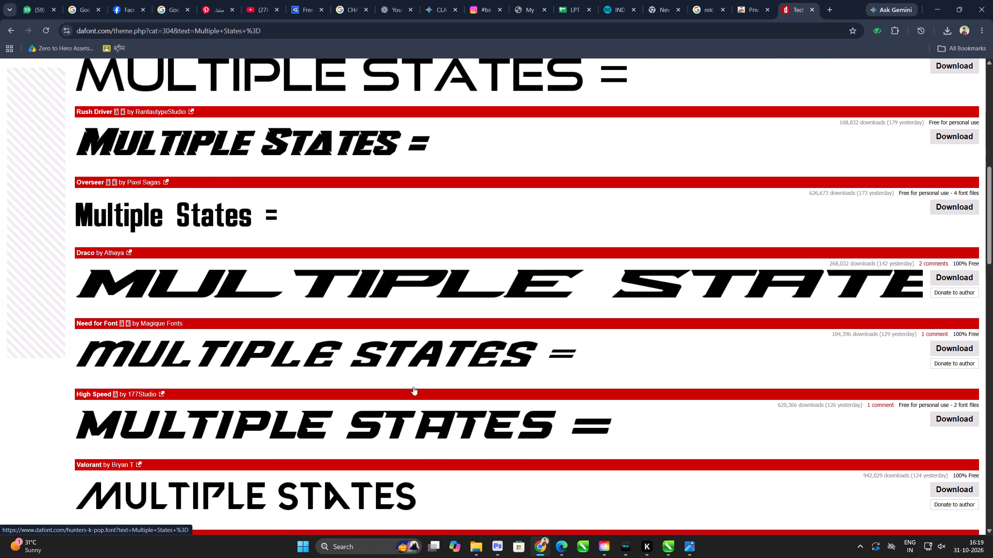
scroll(413, 387, "down", 8)
scroll(494, 443, "down", 5)
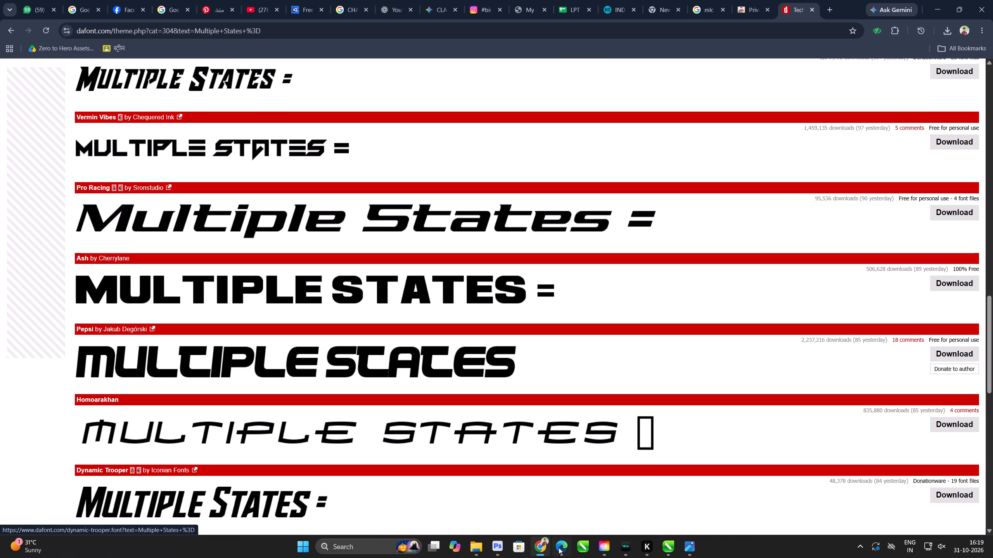
Switch to Photoshop and change the ONE STRATEGY text's font to Coolvetica Regular Italic.
left_click(493, 550)
double_click(453, 348)
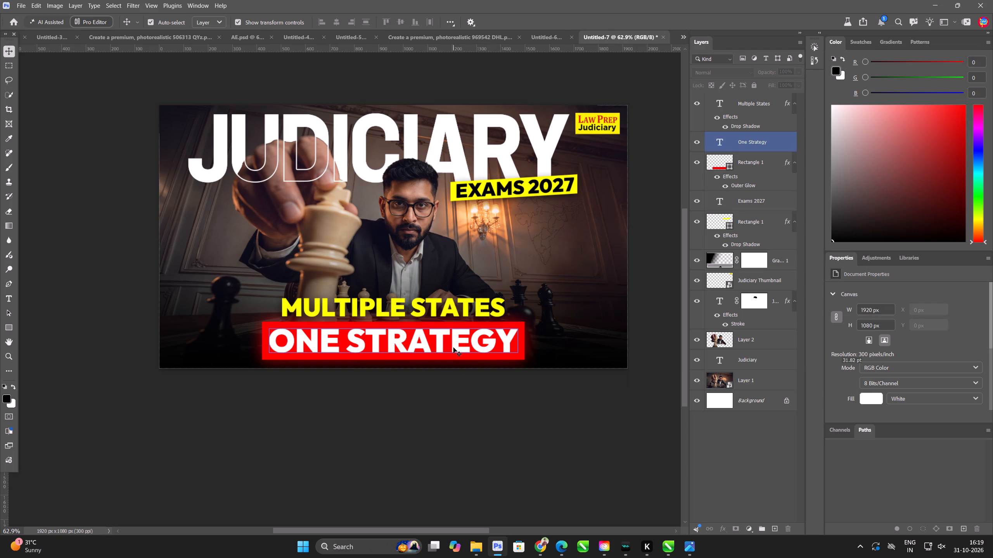
scroll(465, 338, "up", 8)
key("ctrl+a")
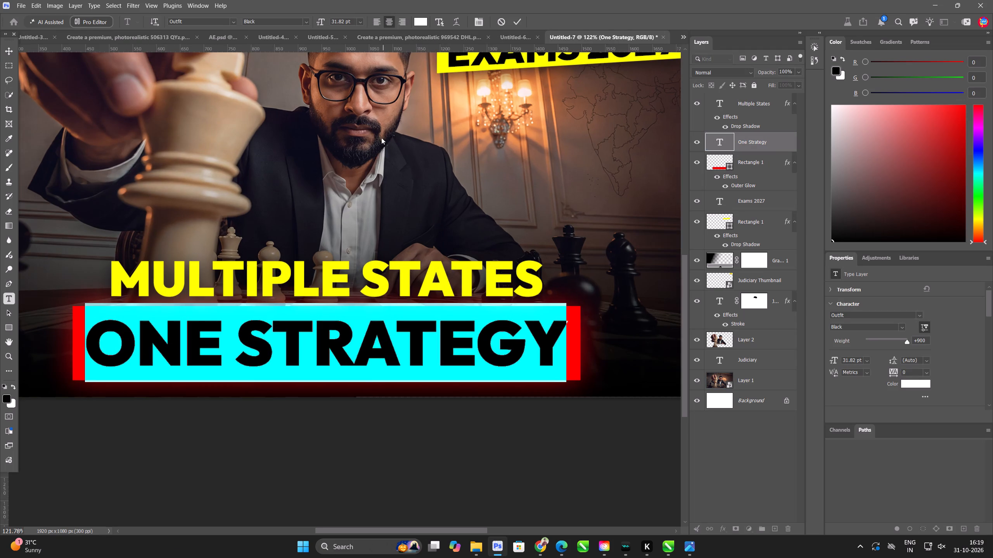
left_click(906, 369)
left_click(235, 25)
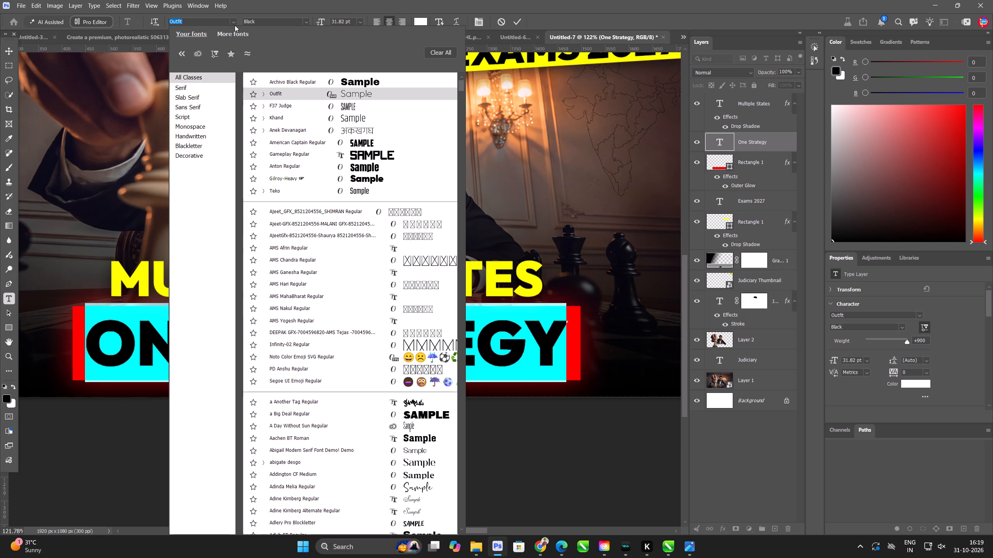
type("COO")
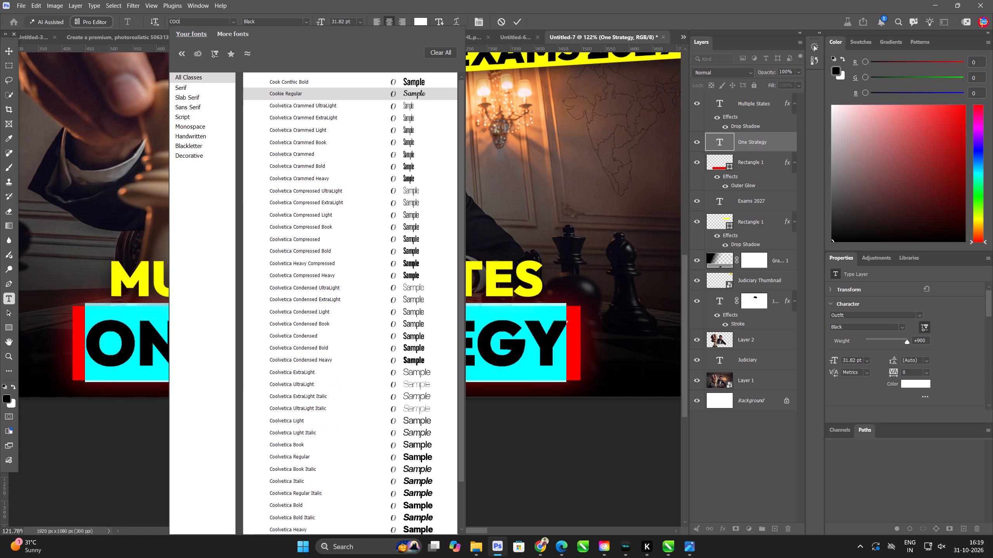
scroll(572, 401, "down", 5)
scroll(475, 480, "down", 10)
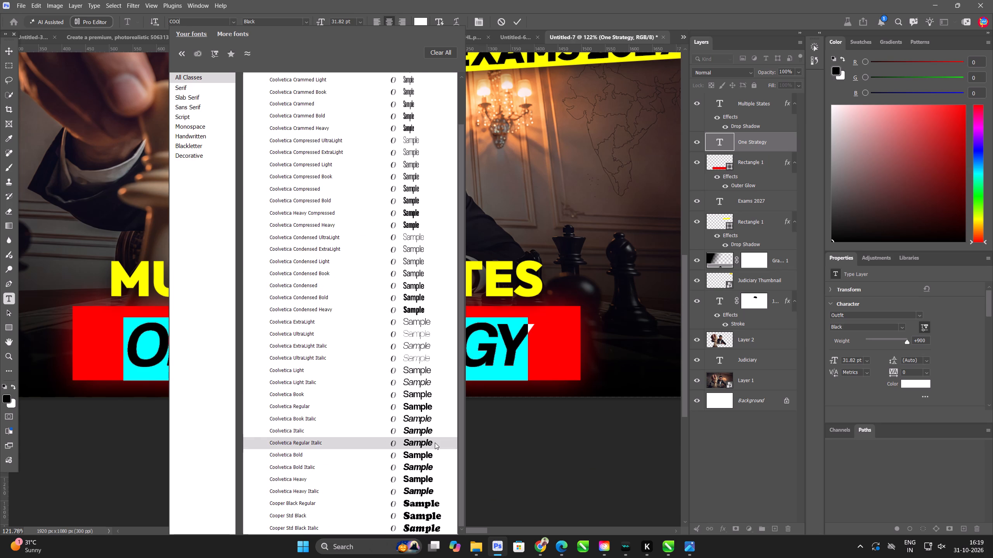
left_click(435, 443)
left_click(447, 342)
Enlarge the whole ONE STRATEGY text to 41 pt.
key("ctrl+a")
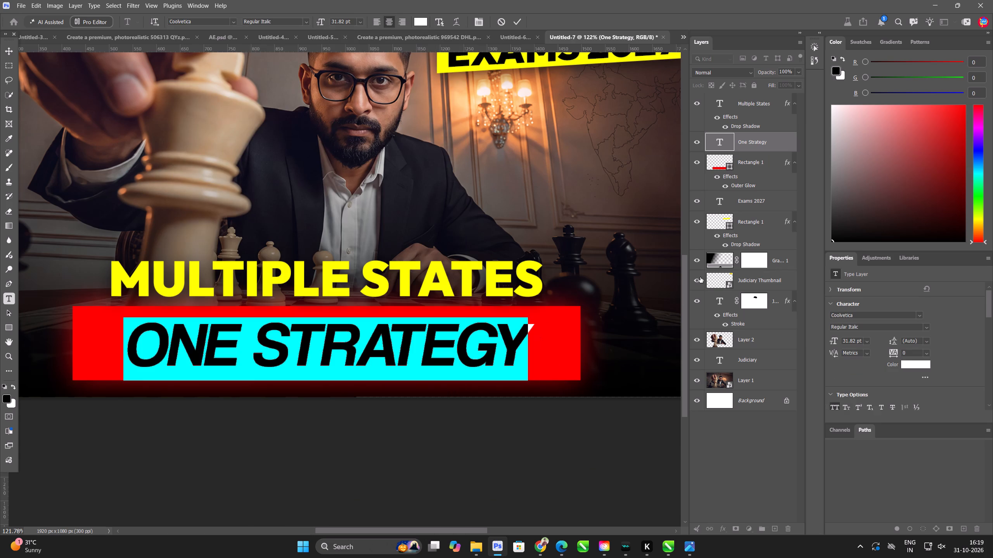
left_click_drag(835, 340, 836, 340)
left_click_drag(836, 340, 840, 341)
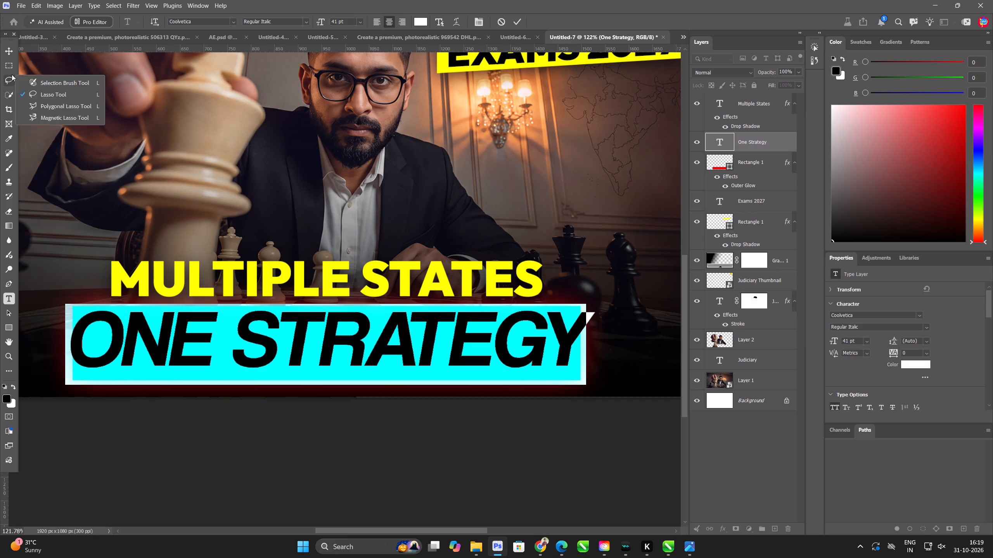
left_click(7, 51)
scroll(429, 206, "down", 11)
left_click(444, 344)
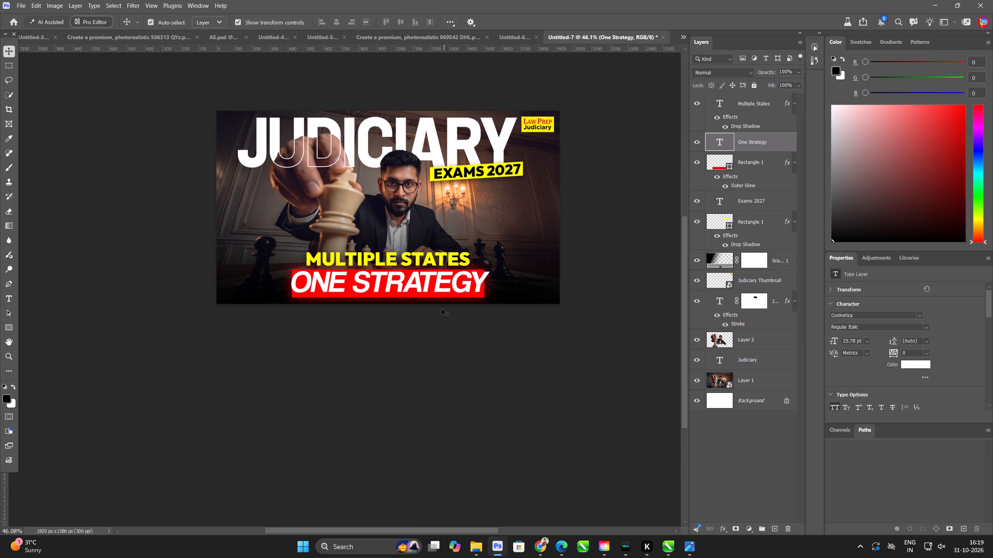
Widen the red rectangle behind ONE STRATEGY on both sides and shift it slightly up so it frames the larger text.
scroll(442, 307, "up", 5)
left_click(441, 296)
left_click_drag(550, 282, 569, 283, "shift")
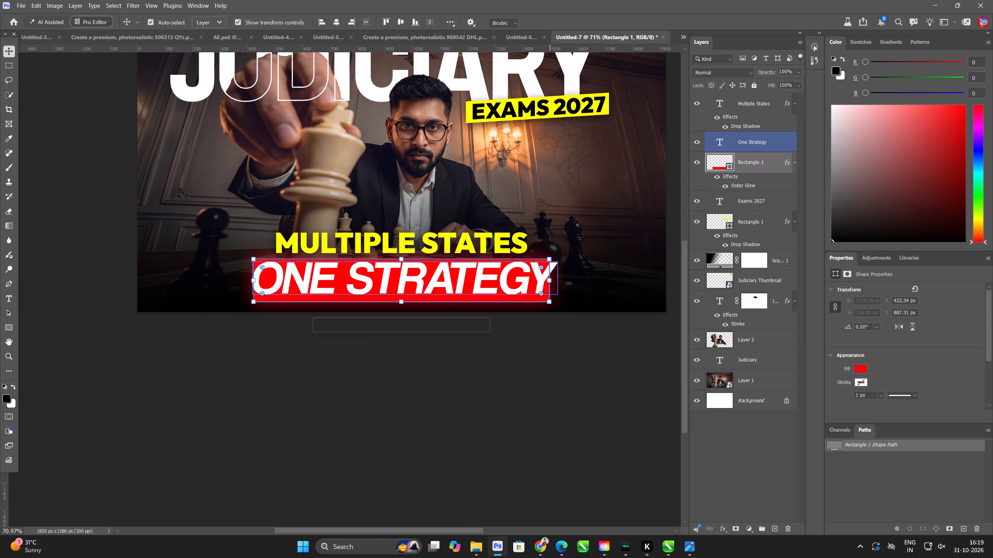
left_click_drag(569, 283, 576, 284, "shift")
left_click_drag(566, 282, 559, 280)
left_click(573, 23)
left_click(508, 372)
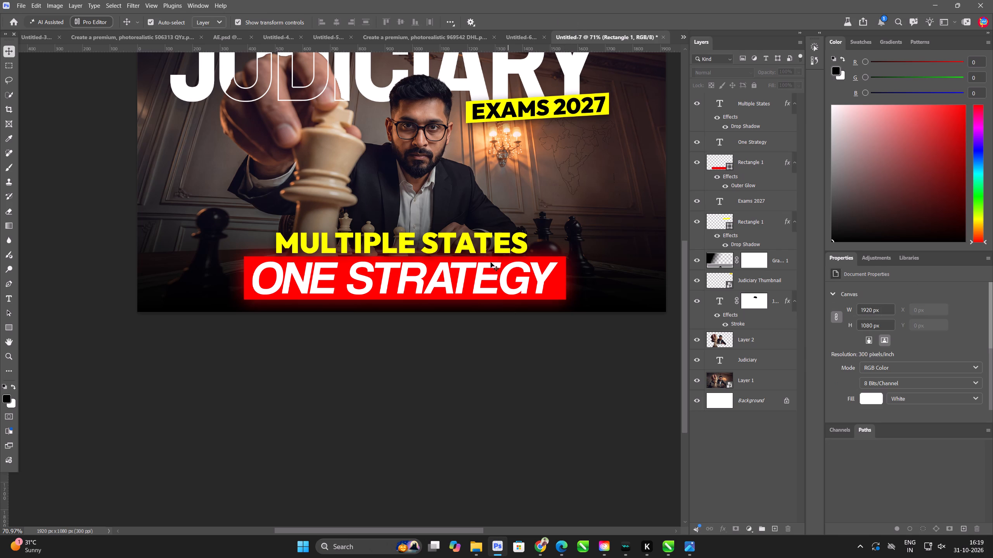
Reposition the yellow MULTIPLE STATES text so it sits centred just above the red rectangle.
left_click_drag(464, 244, 468, 238)
key("Down")
key("Down")
key("Down")
key("Down")
key("Down")
key("Down")
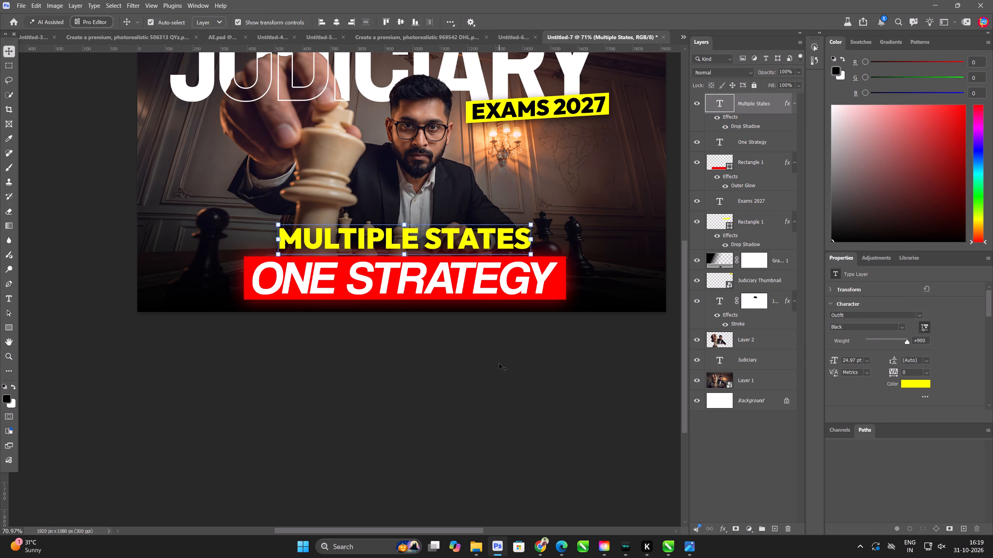
left_click(499, 363)
Fit the whole thumbnail in view and capture a full-screen screenshot of it.
scroll(439, 363, "down", 11)
scroll(508, 215, "up", 2)
key("ctrl+0")
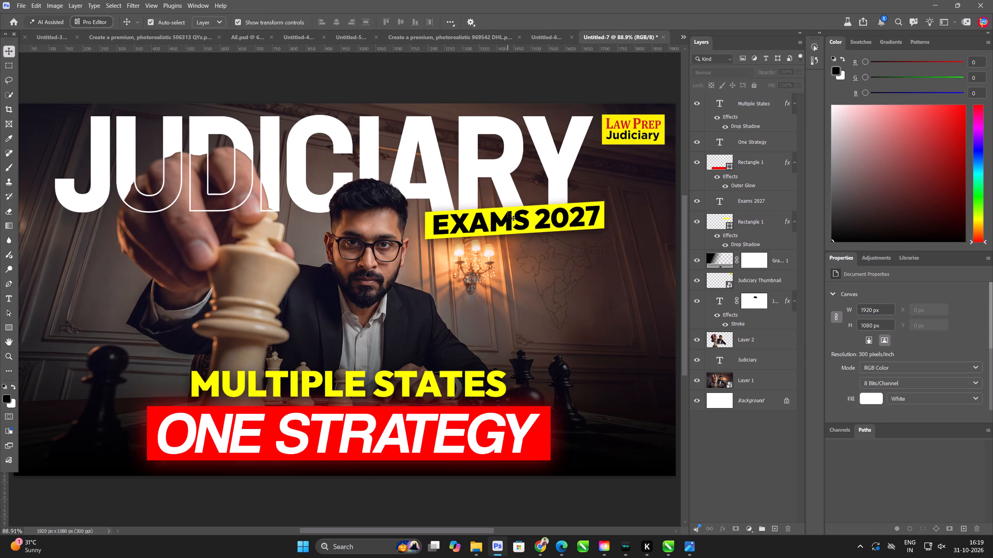
key("shift+super+s")
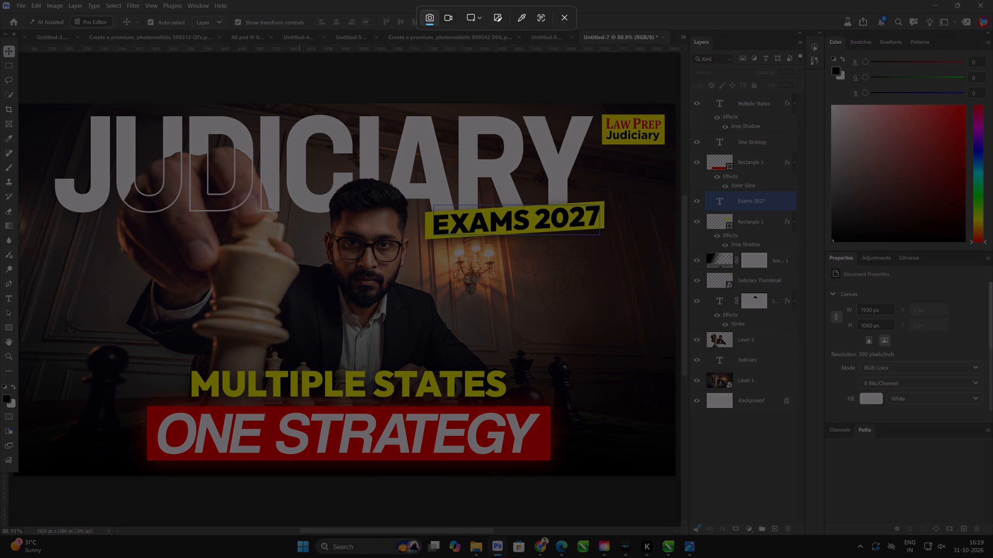
left_click_drag(0, 3, 992, 557)
Look through the open windows to switch to another application.
key("alt+Tab")
key("alt+Tab")
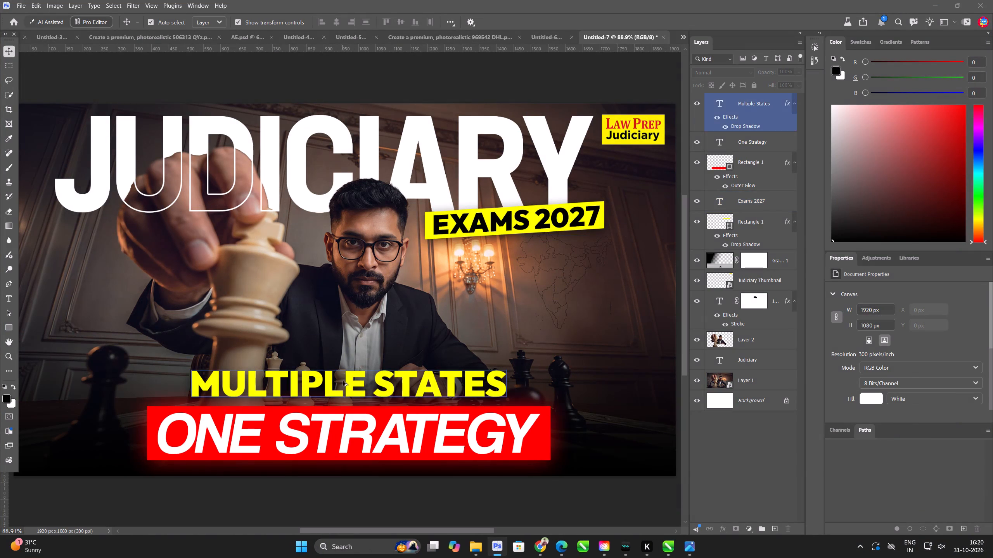
key("alt+Tab")
key("alt+Tab")
key("alt+Tab")
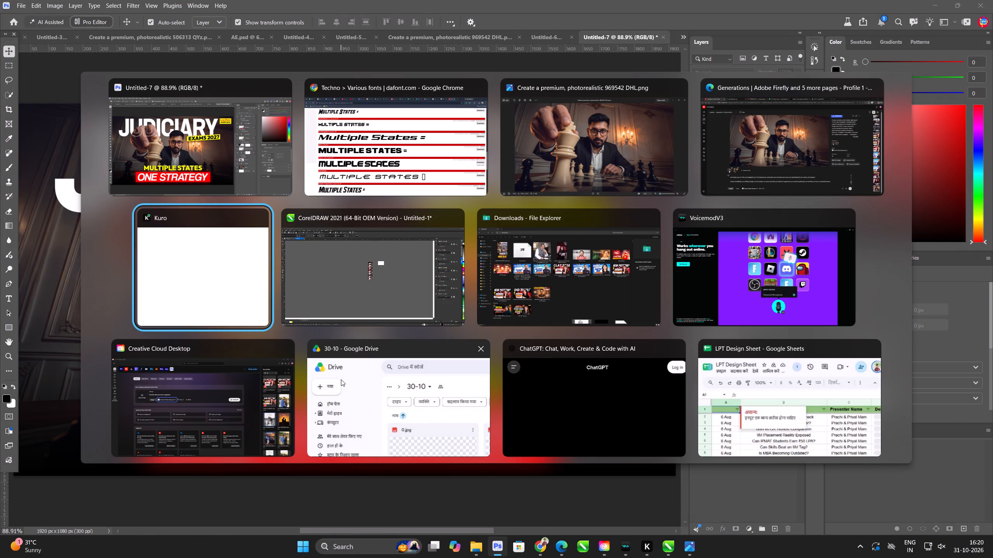
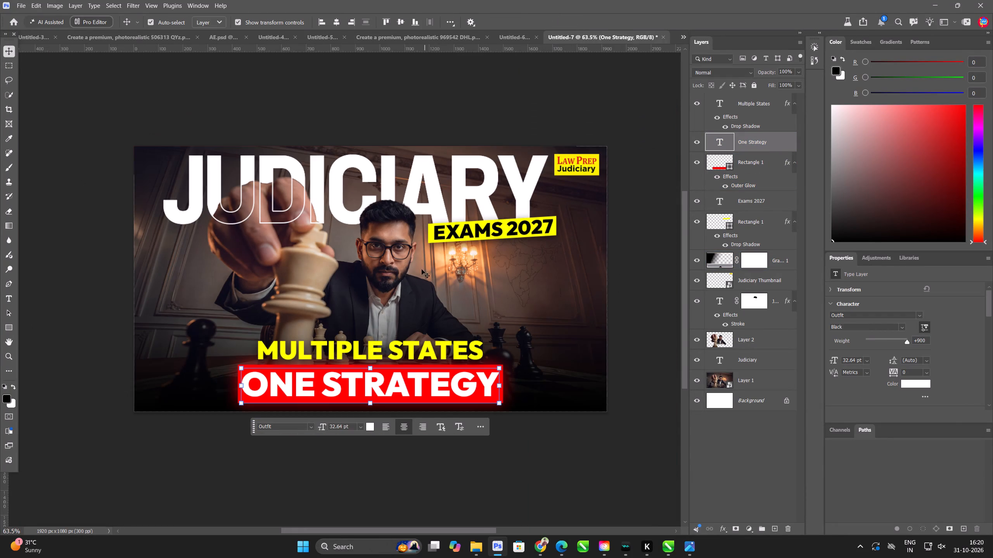
Change the font of both the MULTIPLE STATES and ONE STRATEGY text layers to Baikal Trial Extra Condensed Extra Bold.
scroll(259, 296, "down", 1)
left_click(86, 320)
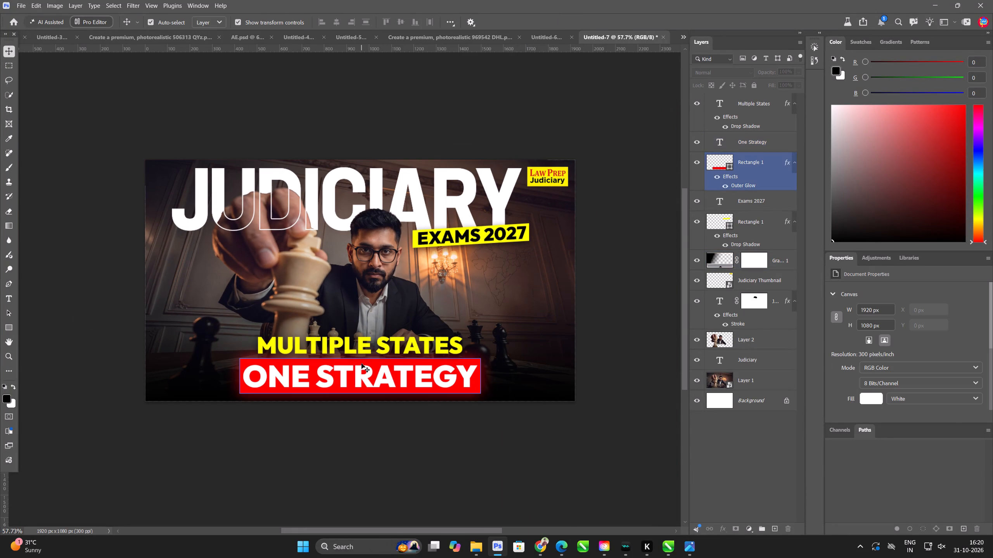
left_click(363, 373)
scroll(374, 355, "up", 8)
left_click(349, 344, "shift")
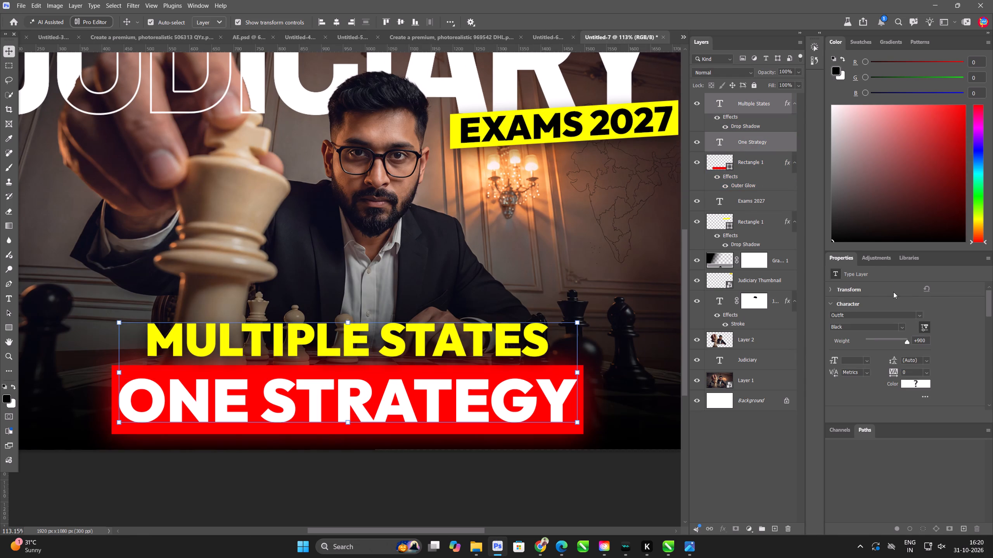
left_click(922, 317)
type("BAI")
scroll(879, 238, "down", 9)
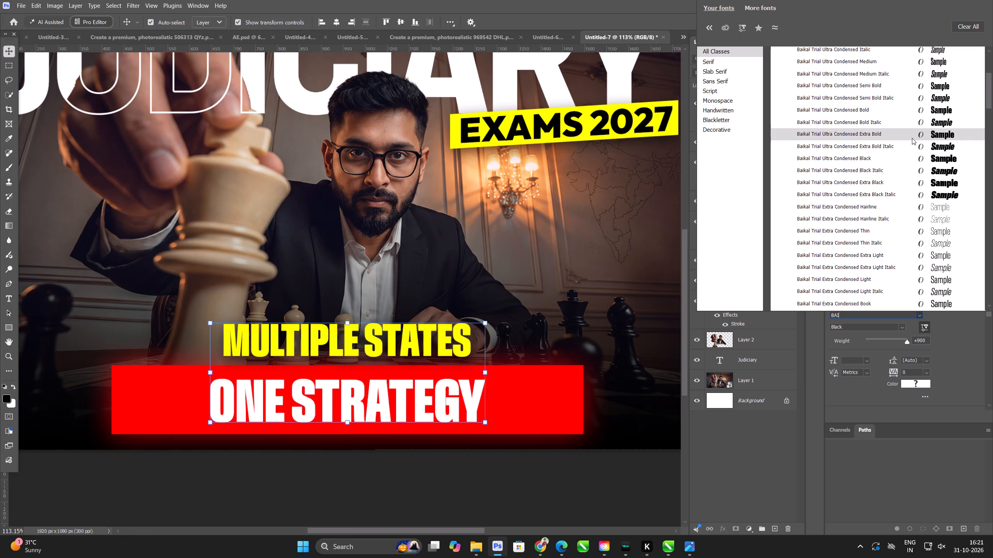
scroll(911, 151, "down", 11)
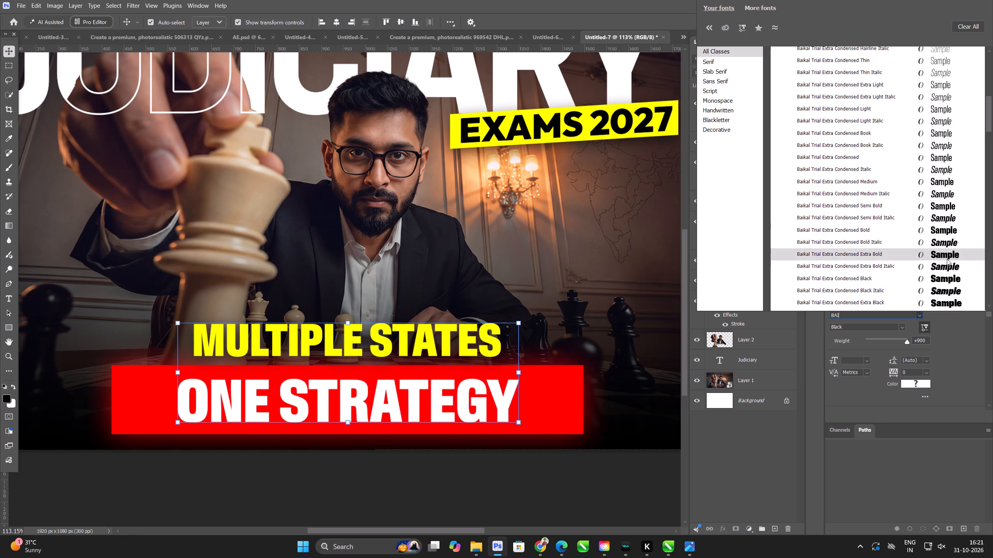
left_click(947, 259)
Set the font size of both slogan text layers to 48 pt.
left_click_drag(836, 339, 844, 341)
left_click(868, 342)
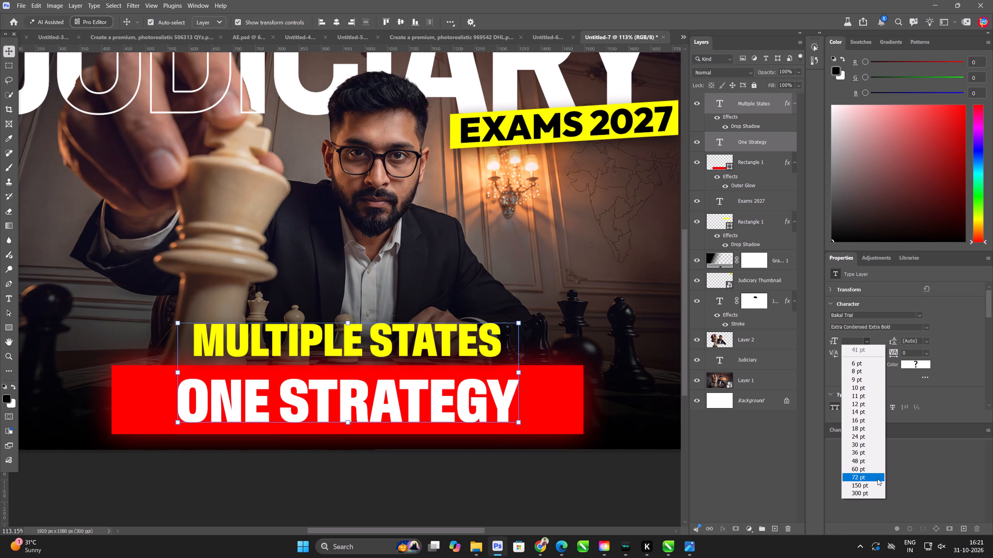
left_click(878, 468)
left_click_drag(832, 339, 831, 339)
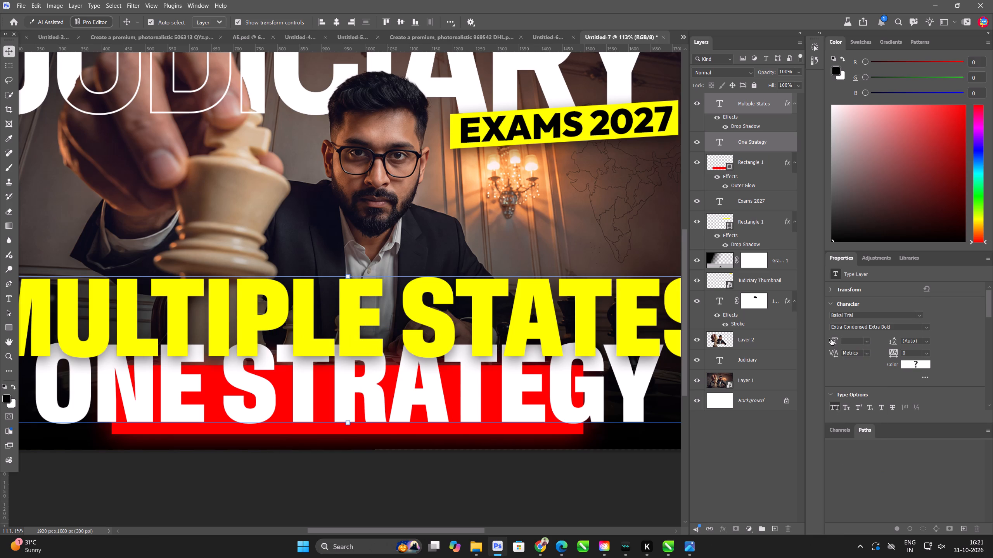
left_click_drag(831, 339, 826, 342)
left_click(868, 343)
left_click(866, 458)
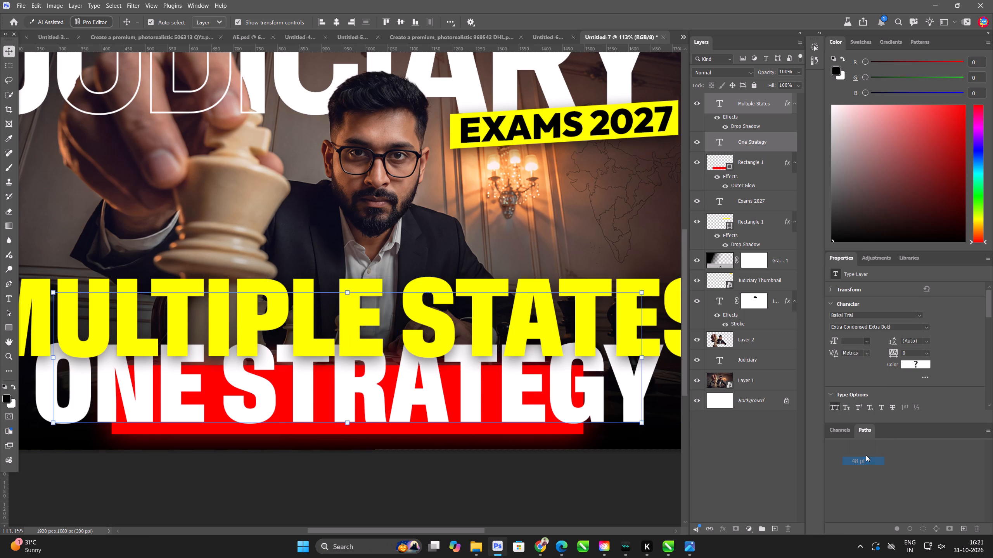
scroll(528, 395, "down", 4)
left_click(435, 460)
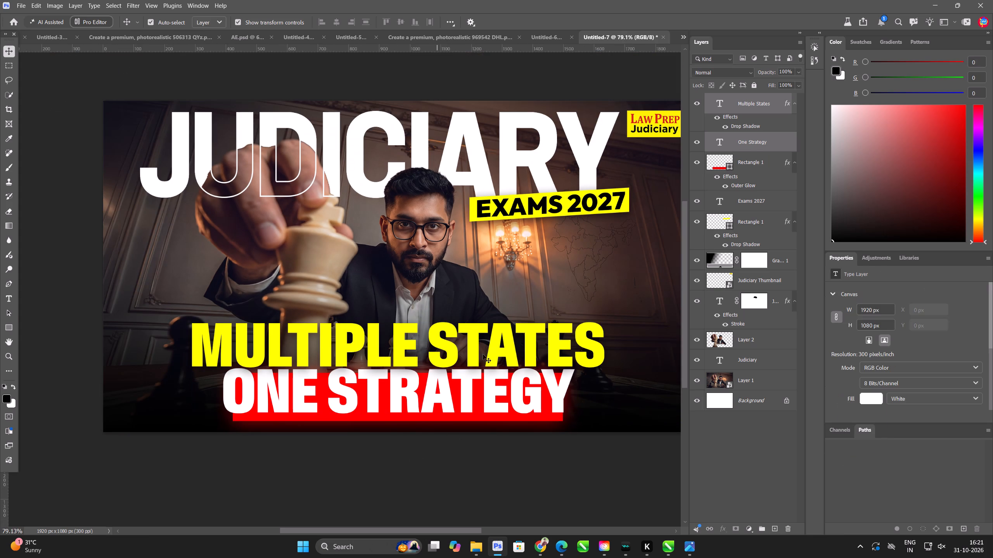
Scale the yellow MULTIPLE STATES text down to about 75% and centre it above ONE STRATEGY.
left_click(489, 346)
left_click_drag(609, 347, 518, 349)
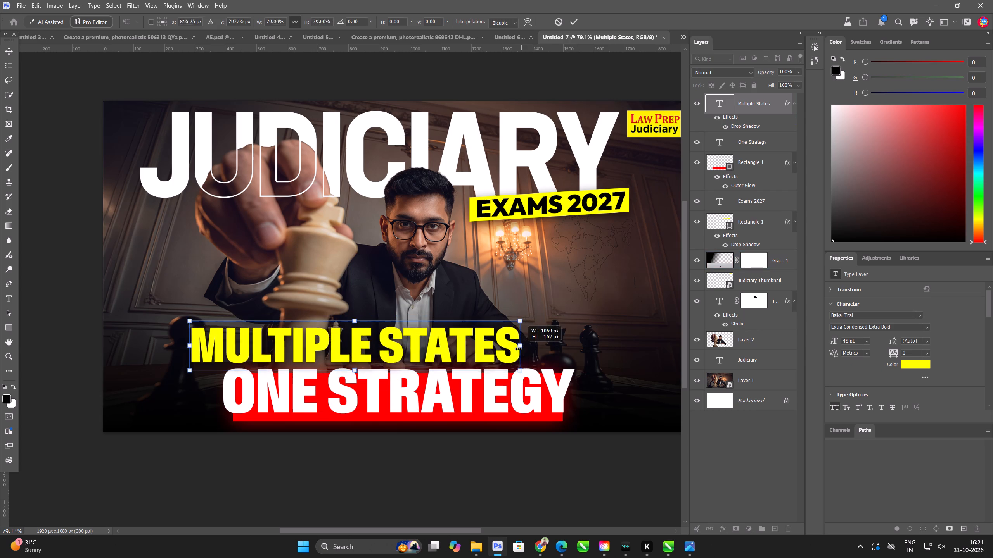
left_click_drag(518, 349, 506, 350)
left_click_drag(451, 350, 502, 351)
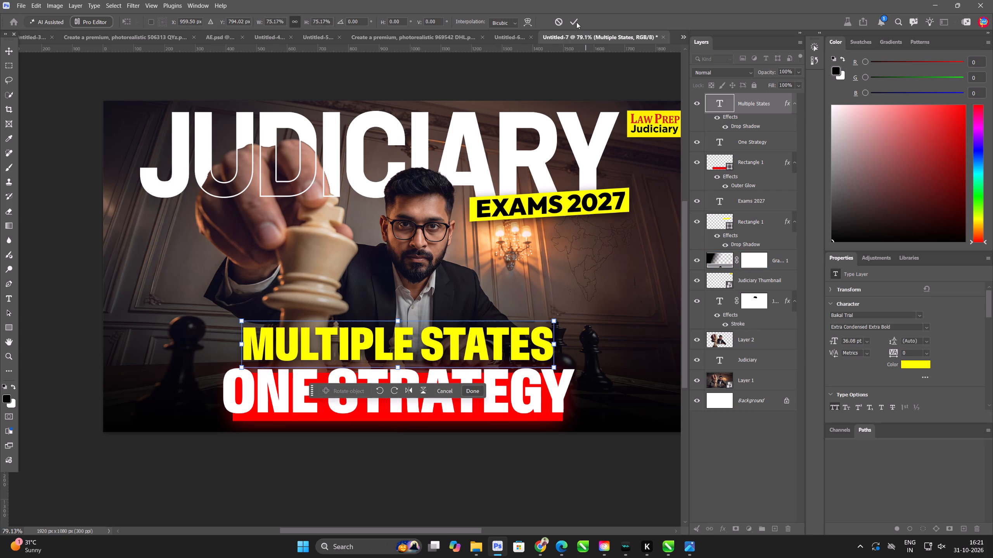
left_click(576, 22)
left_click(514, 469)
Scale the ONE STRATEGY text down to about 89% and position it centred inside the red rectangle.
scroll(521, 411, "up", 2)
left_click_drag(478, 393, 480, 407)
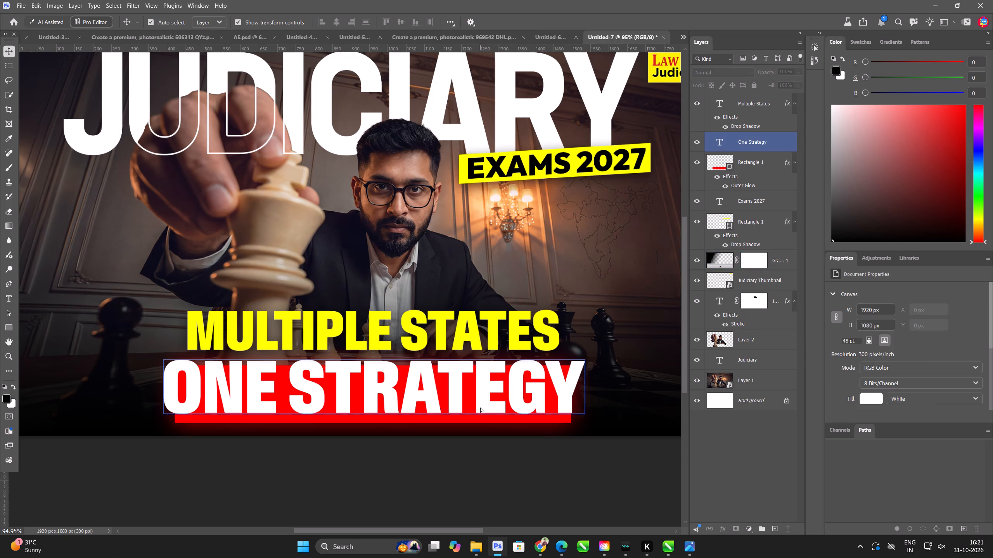
left_click_drag(480, 407, 481, 403)
left_click_drag(586, 400, 517, 404)
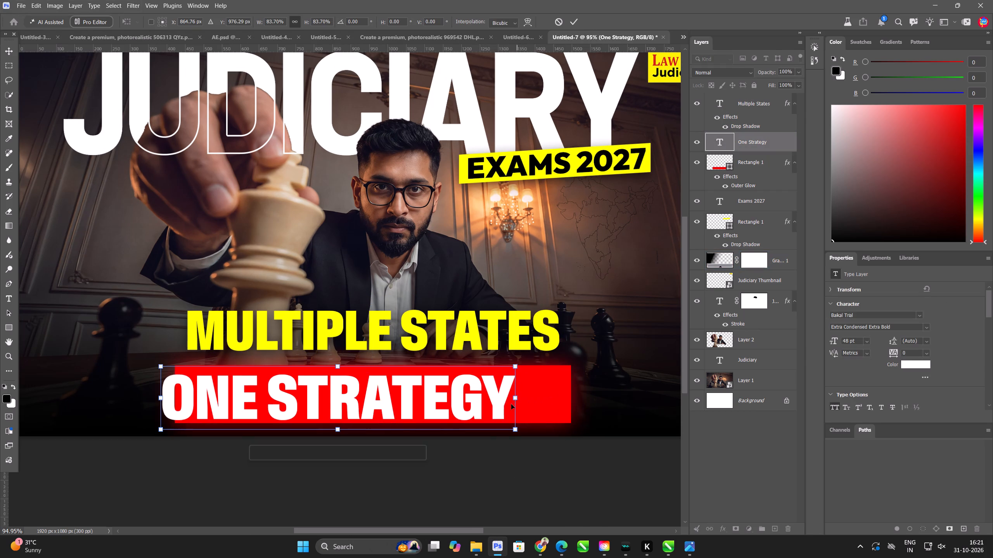
left_click_drag(472, 404, 500, 400)
left_click_drag(544, 398, 568, 402)
left_click(511, 391)
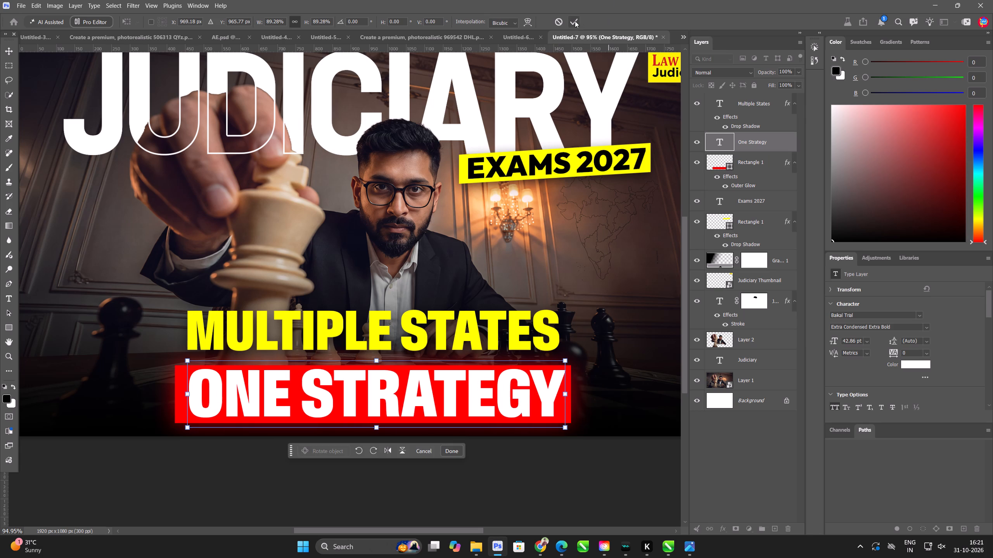
left_click(573, 21)
Move MULTIPLE STATES down close to the red rectangle and align both slogan lines on their horizontal centres.
left_click_drag(417, 338, 425, 347)
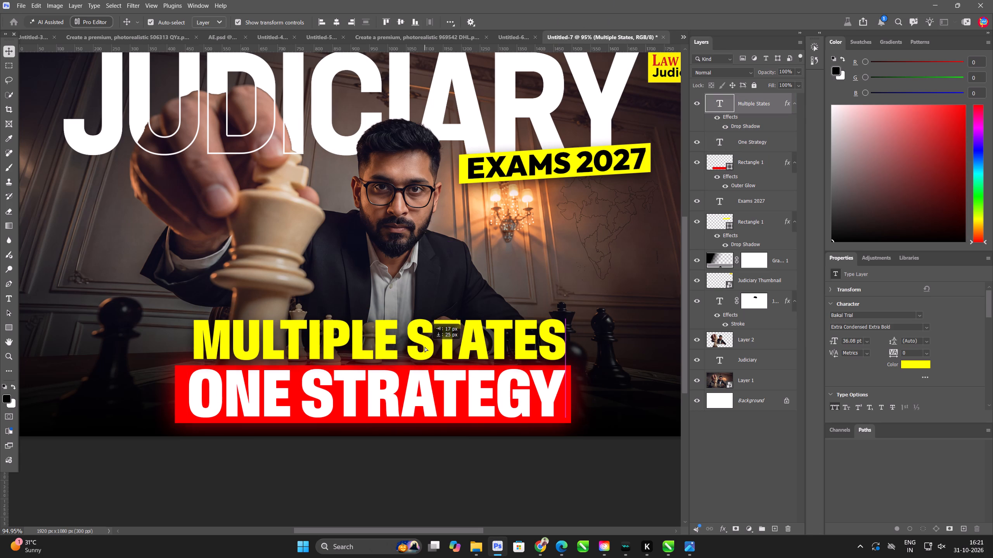
left_click_drag(425, 347, 423, 348)
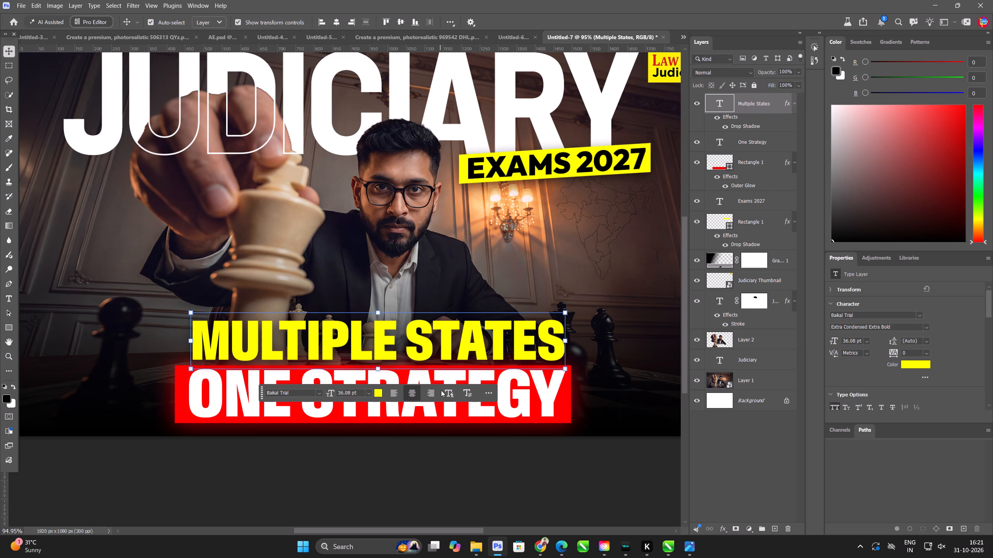
left_click(488, 414, "shift")
left_click(340, 28)
left_click(338, 25)
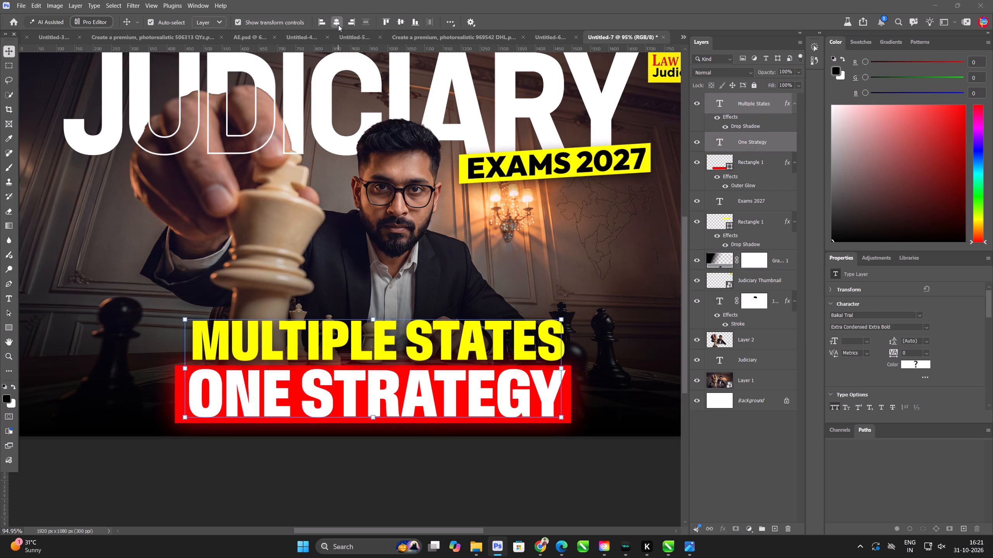
Shrink the MULTIPLE STATES text to about 31.43 pt and recentre it above the red rectangle.
scroll(347, 39, "down", 3)
left_click(545, 367)
scroll(497, 405, "down", 5)
left_click(549, 441)
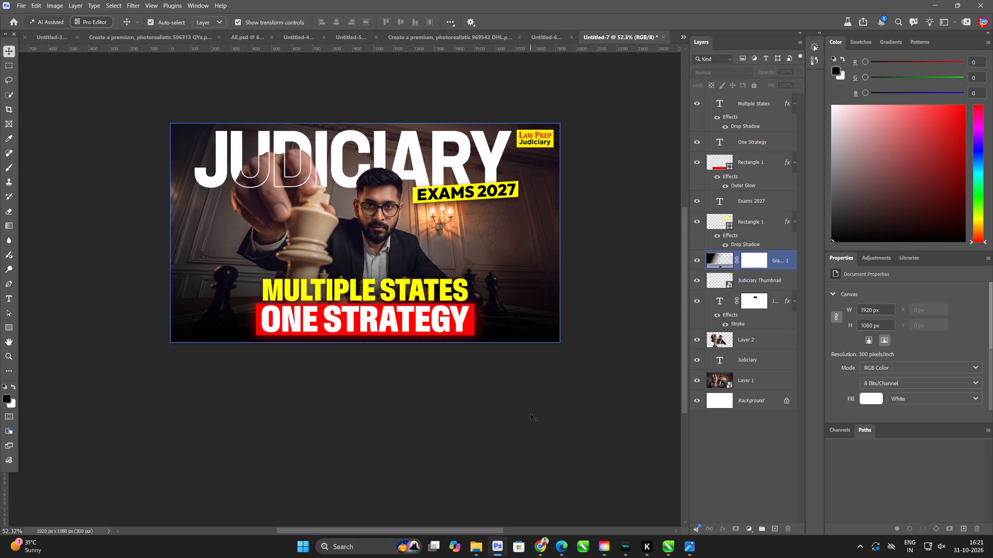
scroll(536, 369, "down", 4)
scroll(457, 269, "up", 1)
left_click(394, 296)
scroll(394, 295, "up", 7)
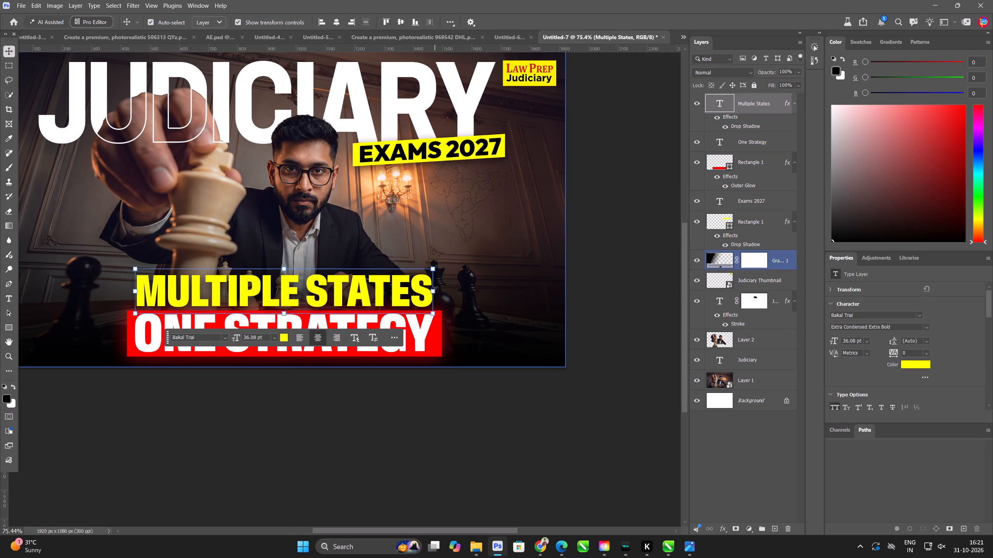
left_click_drag(436, 291, 398, 292)
left_click_drag(358, 292, 376, 291)
left_click(581, 22)
left_click(642, 188)
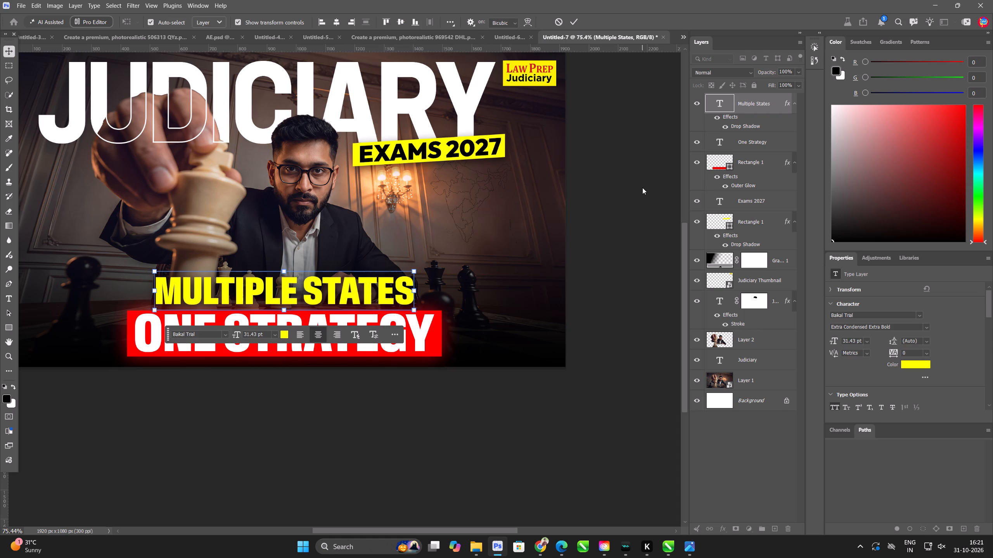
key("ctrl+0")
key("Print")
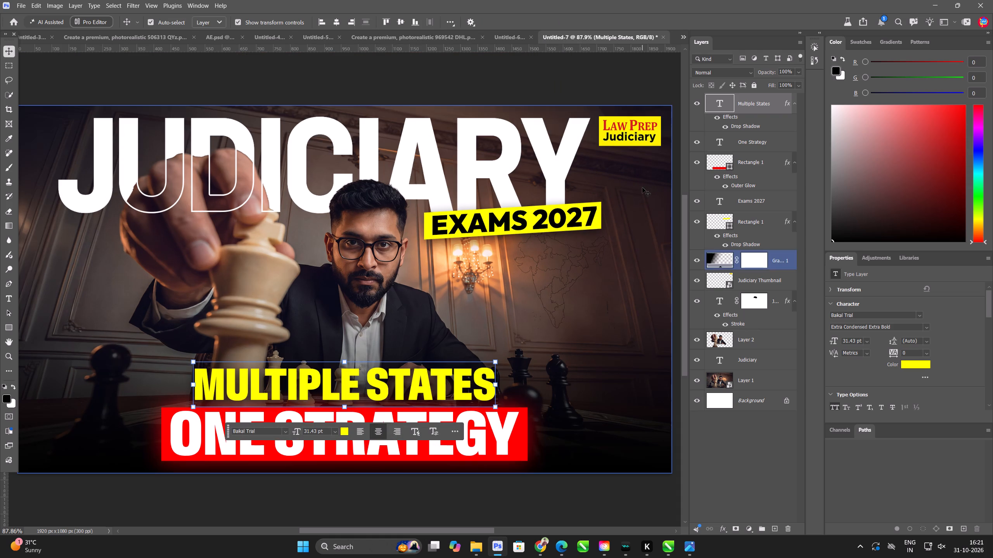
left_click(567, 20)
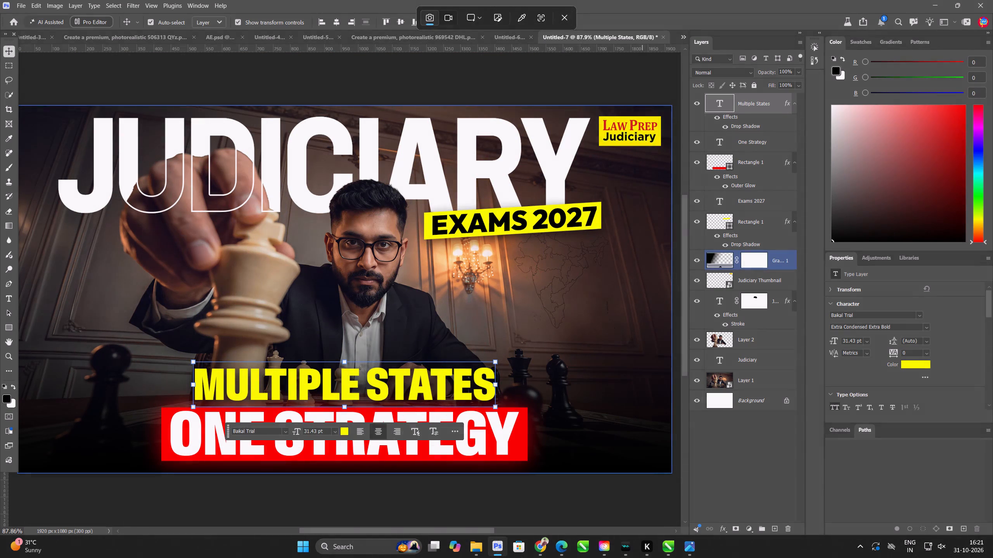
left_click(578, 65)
Stamp all visible layers into one merged layer at the top of the stack and convert it to a smart object.
key("ctrl+alt+a")
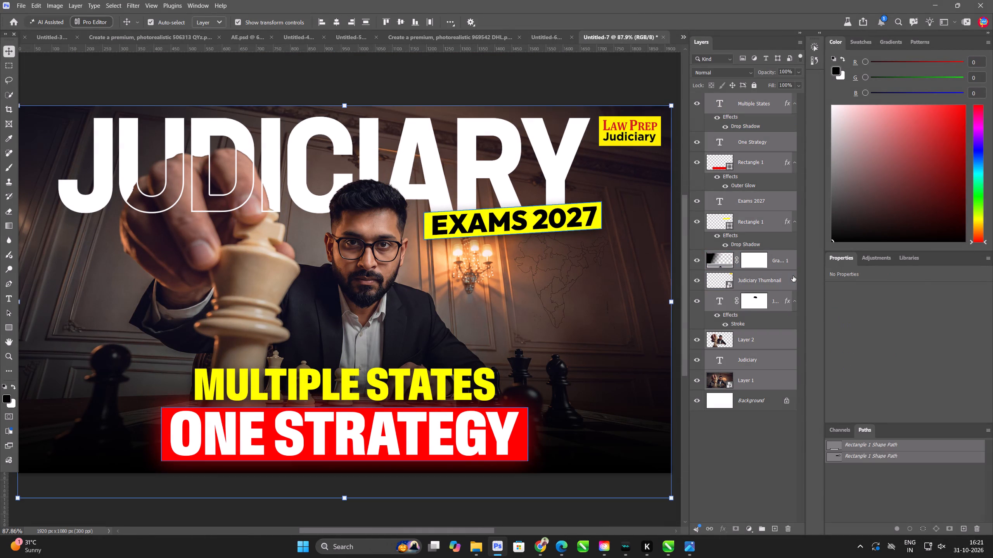
key("ctrl+alt+shift+e")
key("ctrl+alt+q")
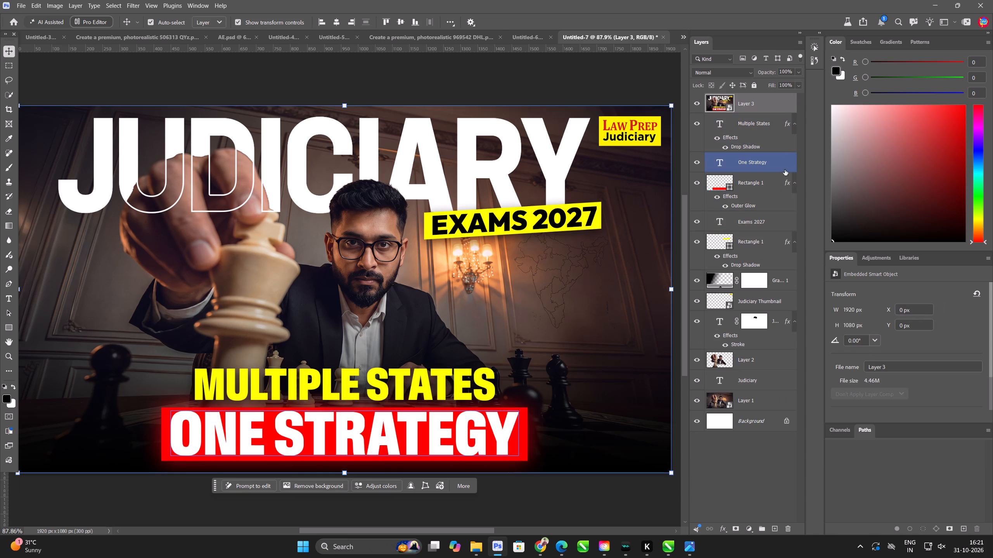
scroll(774, 231, "up", 4)
Copy Layer 4 from the Untitled-6 document into Untitled-7 and transfer its Camera Raw smart filter onto merged Layer 3.
left_click(522, 40)
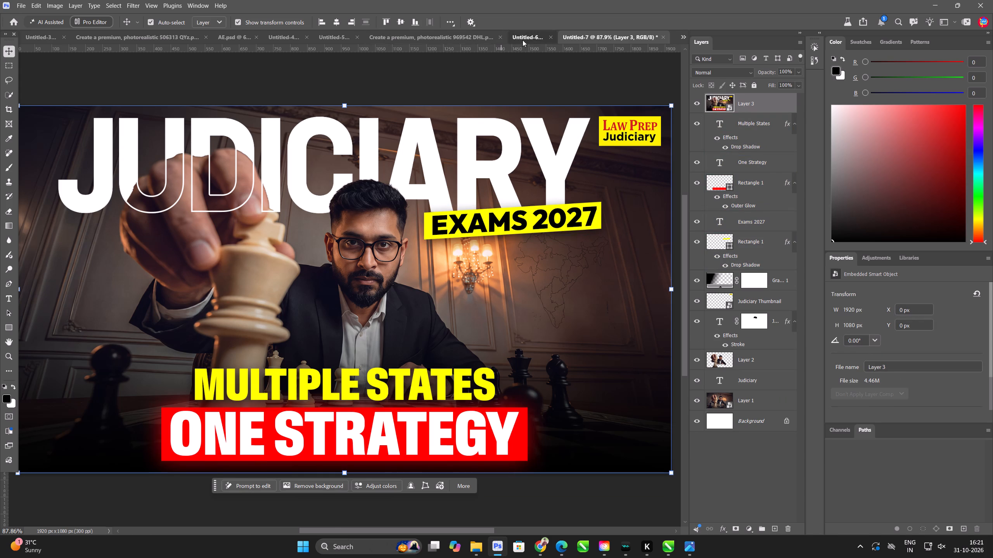
left_click(766, 124)
key("ctrl+c")
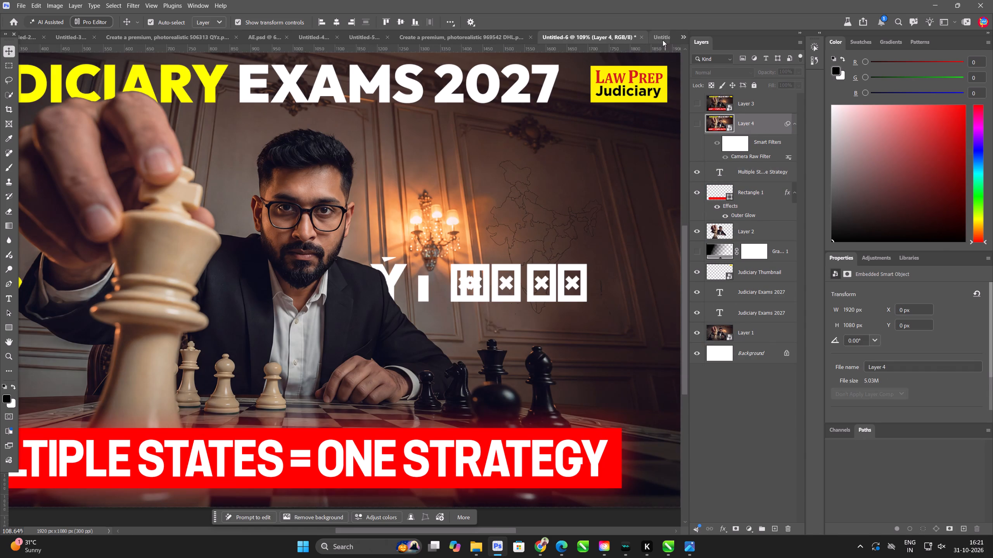
left_click(662, 40)
key("ctrl+v")
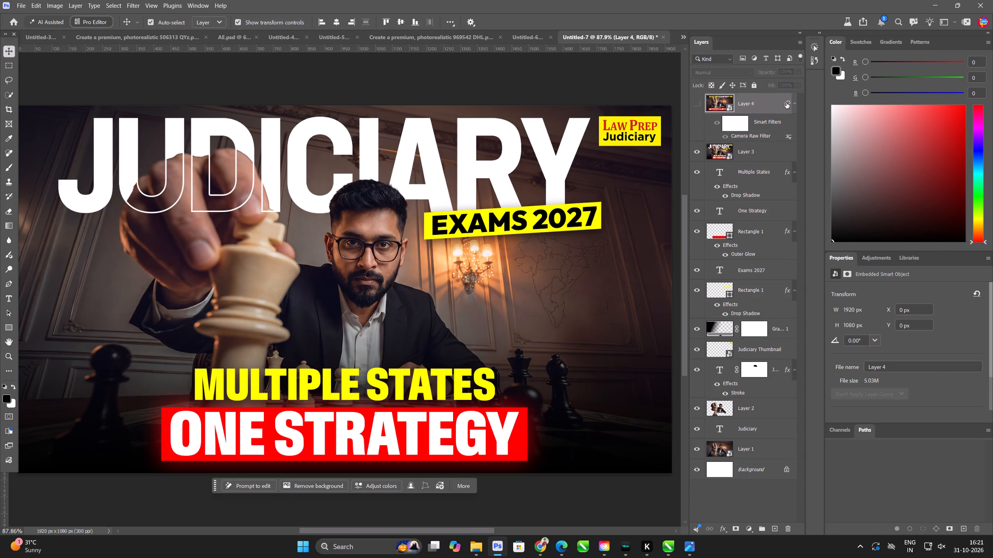
left_click_drag(788, 102, 760, 158)
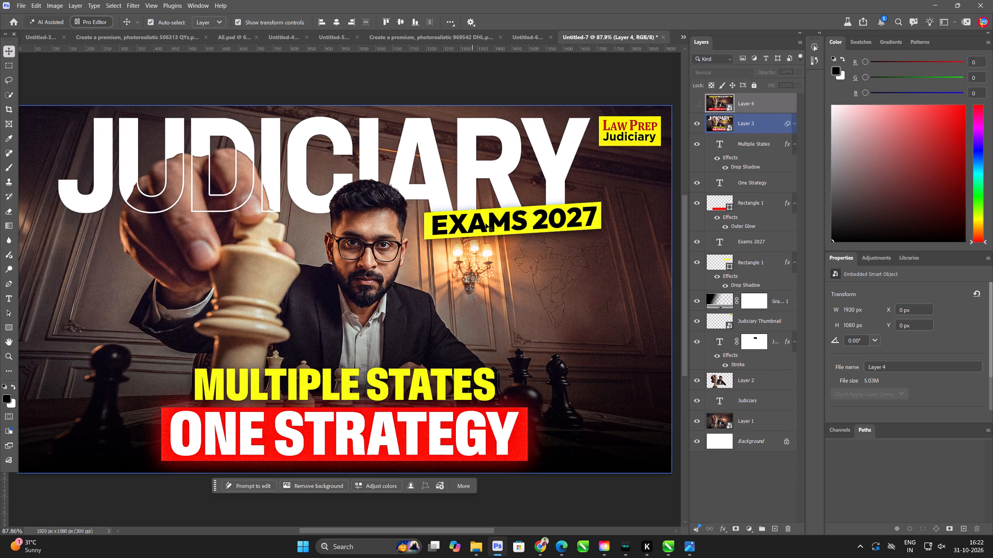
Capture a region screenshot framing the whole colour-graded thumbnail with some surrounding margin.
scroll(470, 215, "down", 4)
left_click(527, 98)
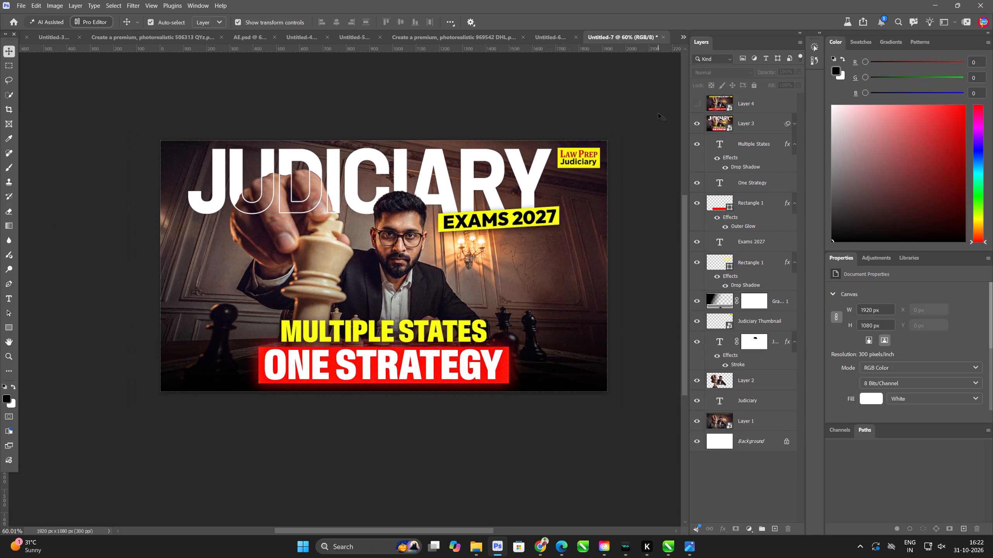
key("Print")
left_click_drag(133, 109, 608, 409)
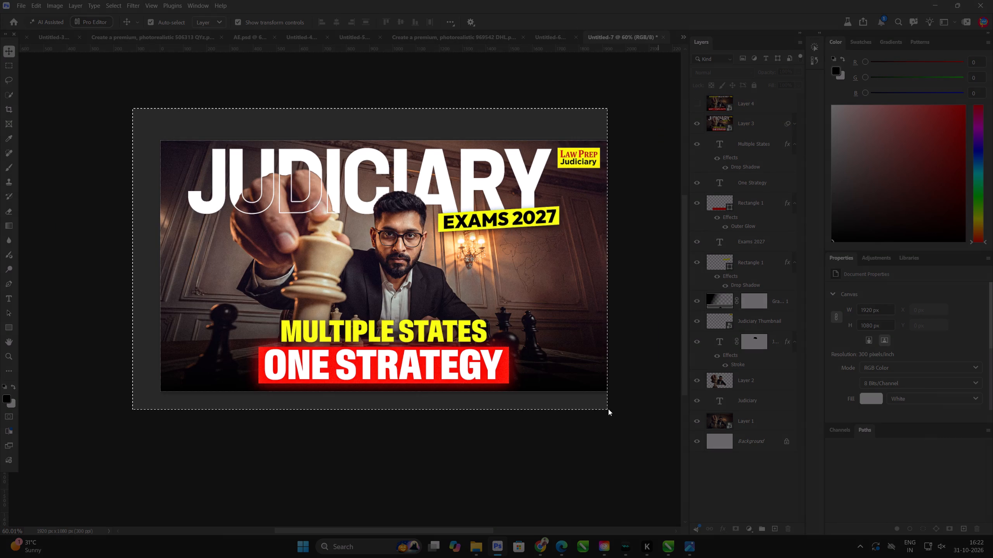
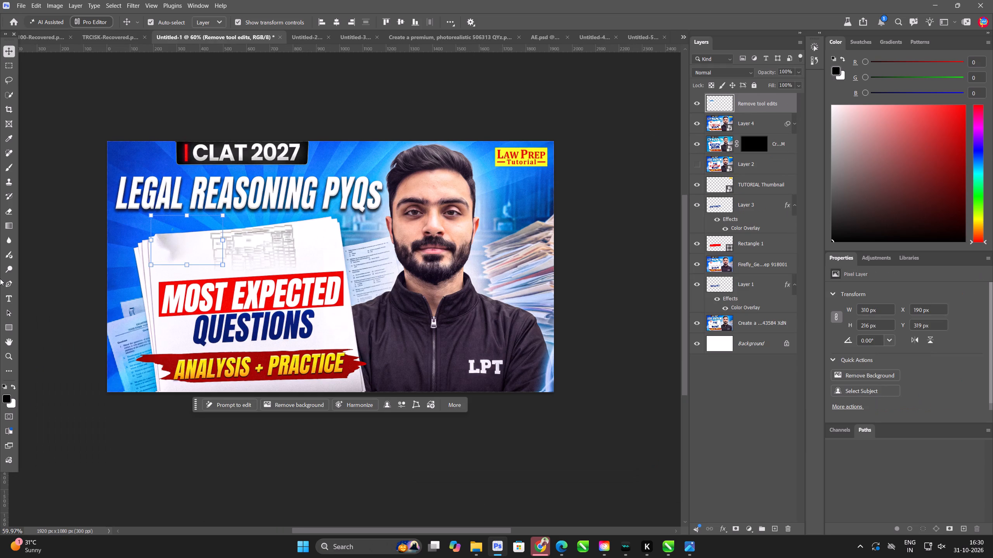
Look through the open thumbnail and reel documents one after another, from Untitled-1 through to the Judiciary Exams 2027 design in Untitled-7.
key("ctrl+0")
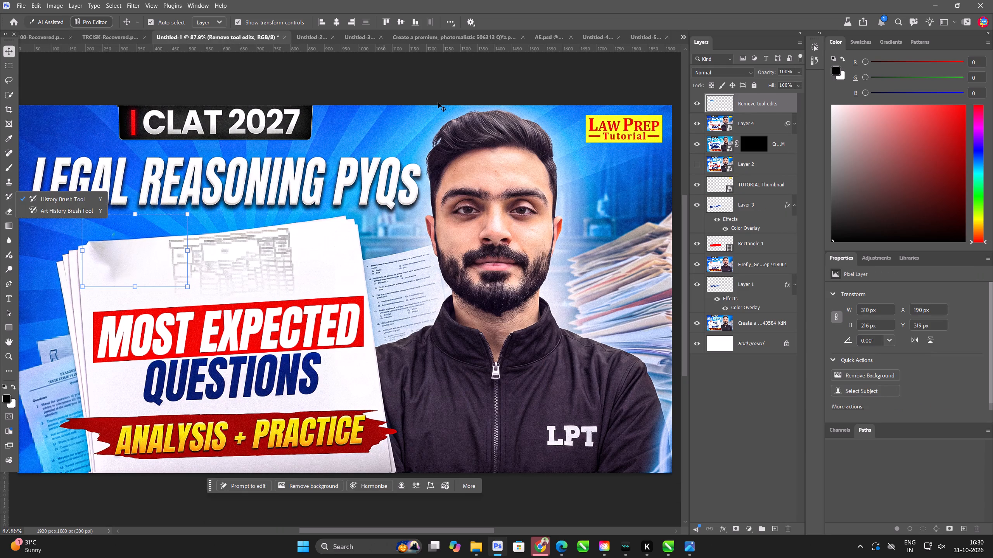
left_click(424, 64)
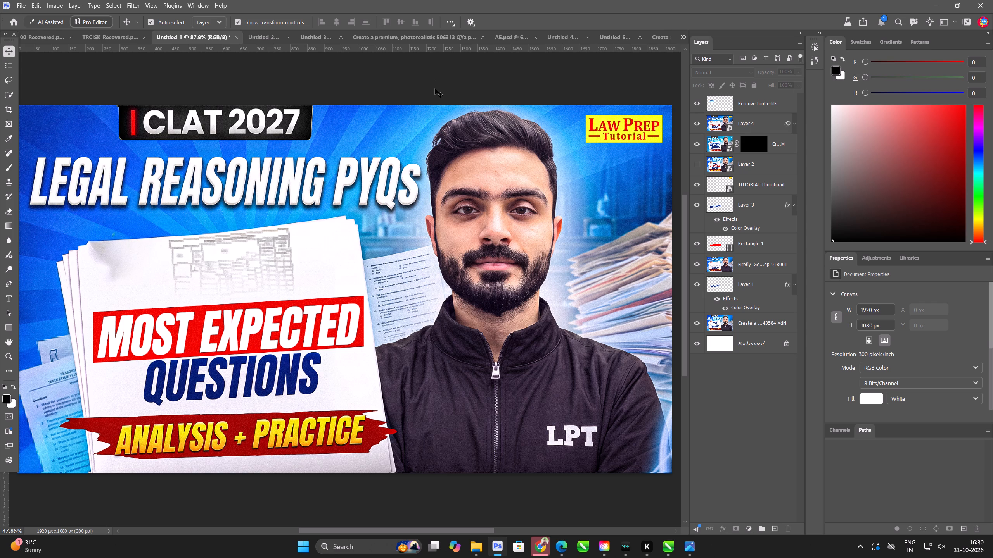
key("ctrl+Tab")
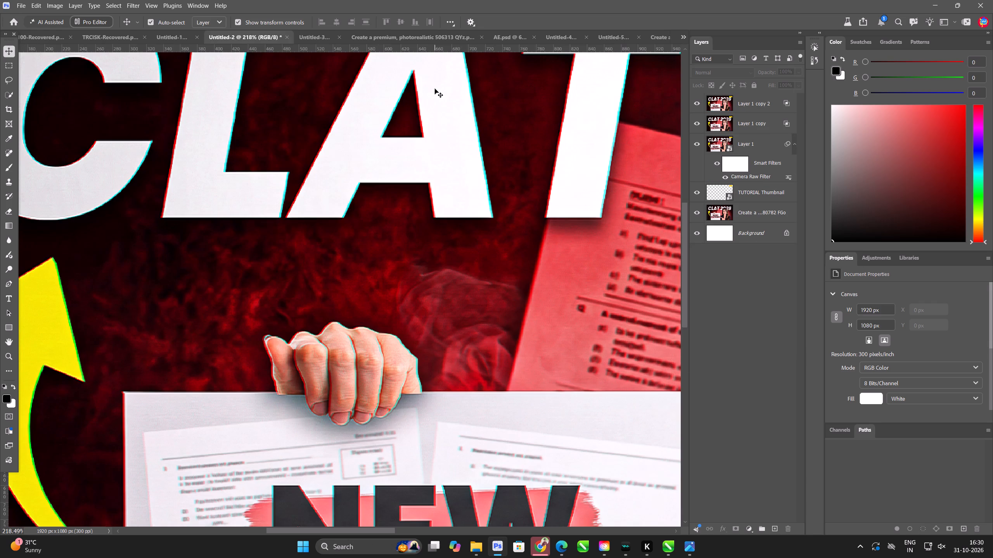
key("ctrl+0")
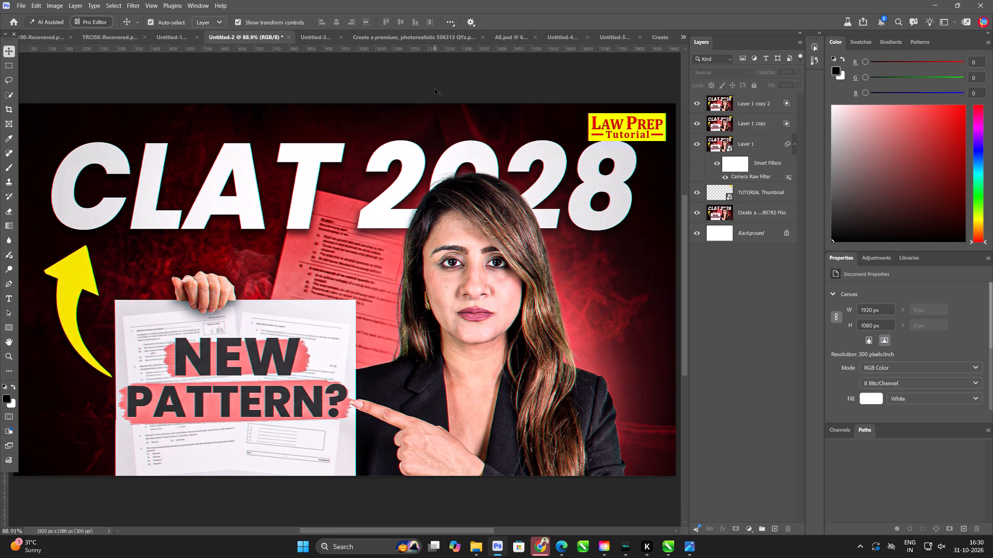
key("ctrl+Tab")
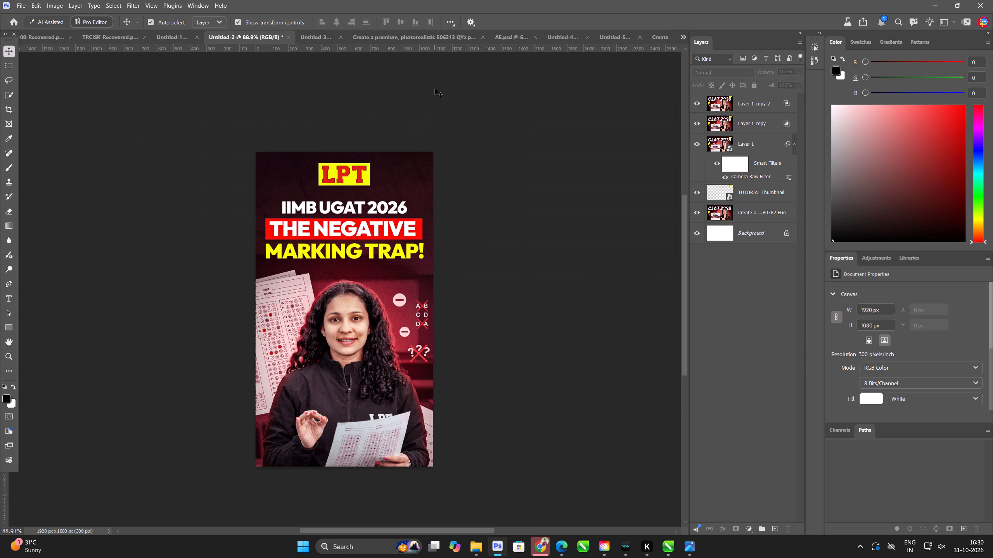
key("ctrl+Tab")
key("ctrl+Tab")
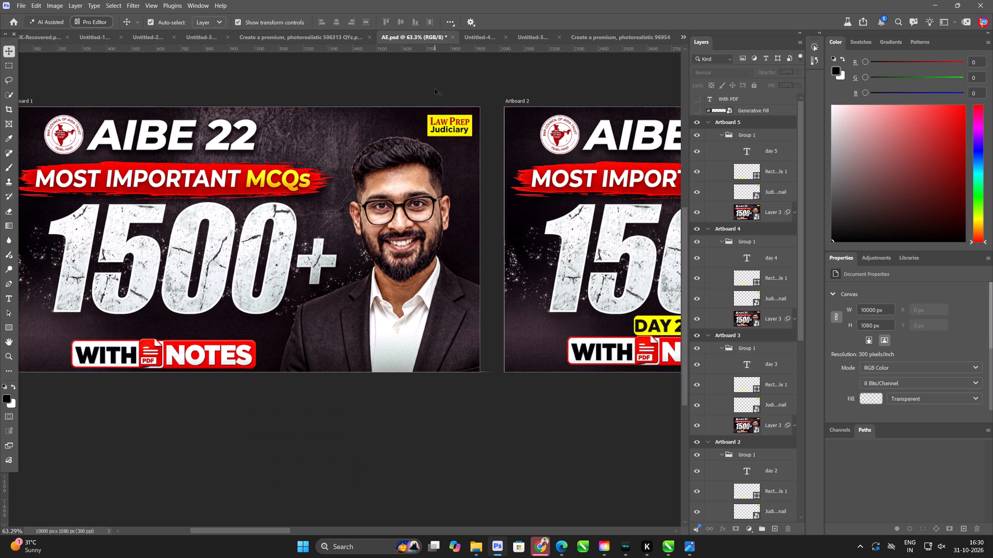
key("ctrl+Tab")
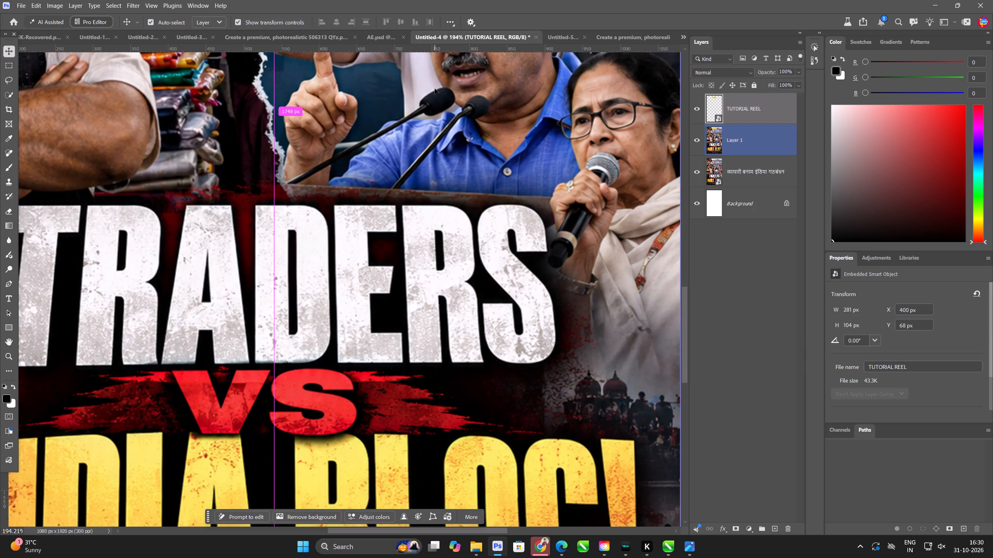
key("ctrl+0")
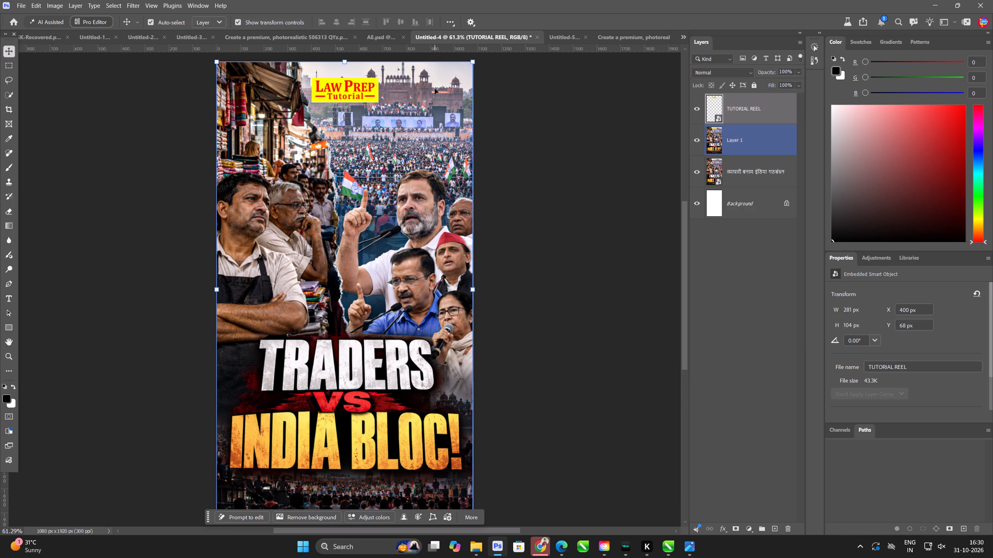
key("ctrl+Tab")
key("ctrl+Tab")
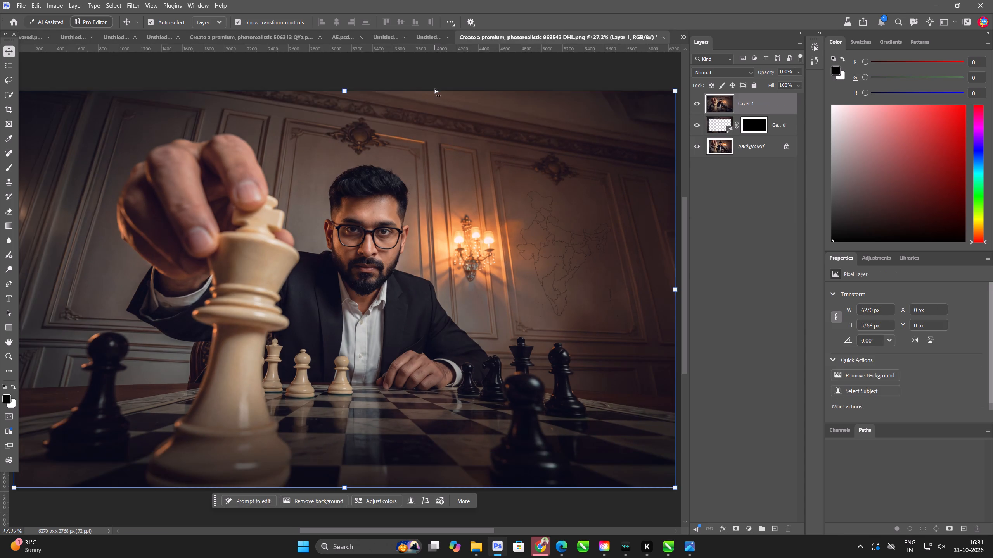
key("ctrl+Tab")
key("ctrl+Tab")
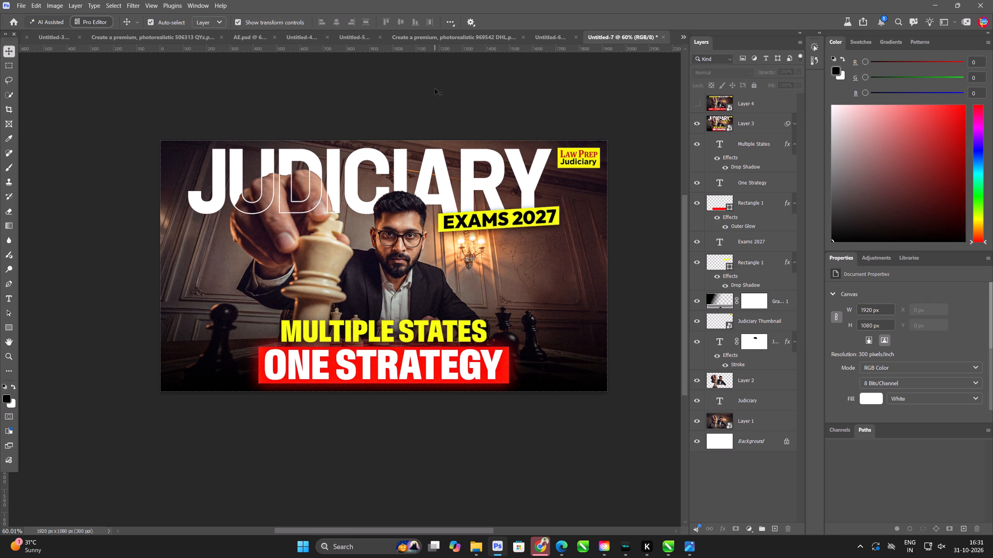
Minimise all open windows to show the desktop.
key("super+d")
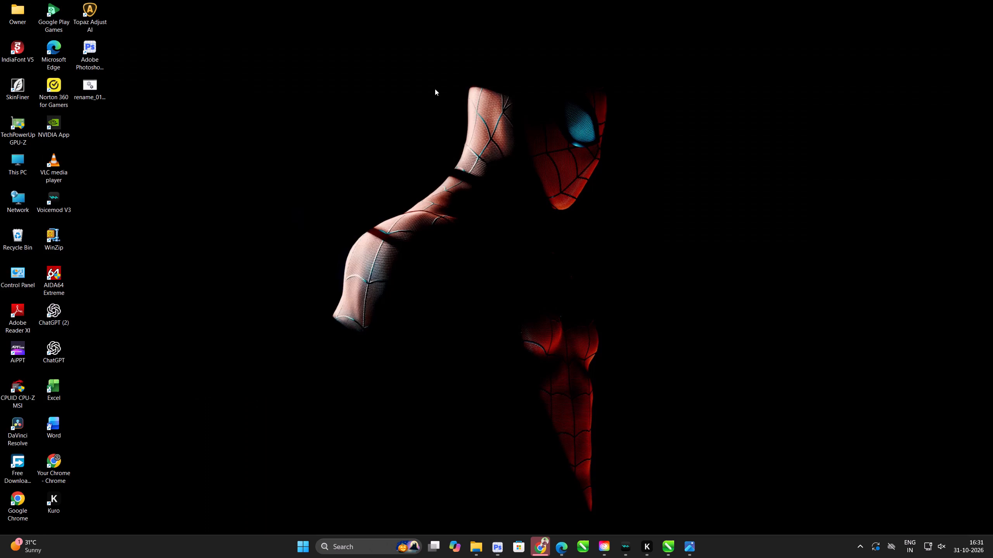
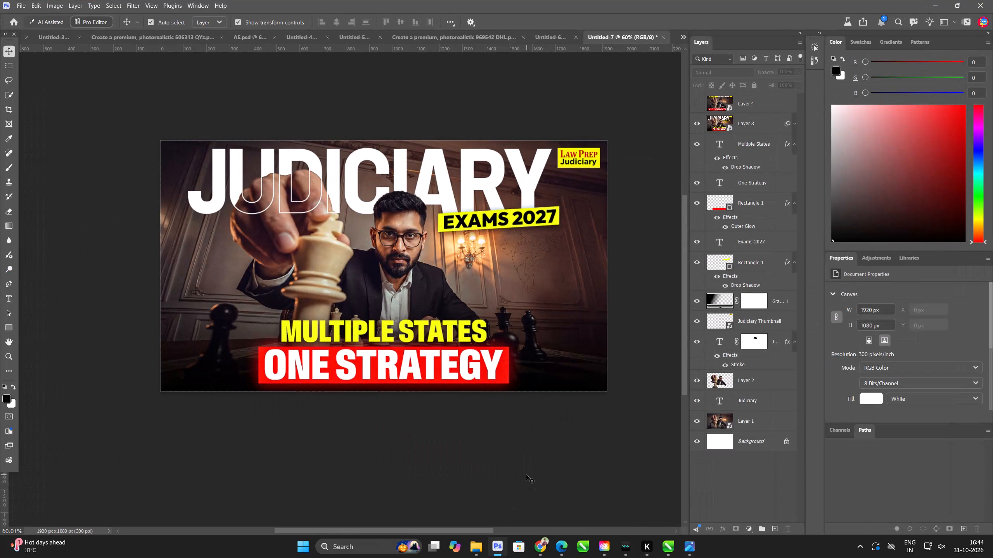
Switch to Photos, view the original chess portrait image up close, and close the viewer.
key("ctrl+0")
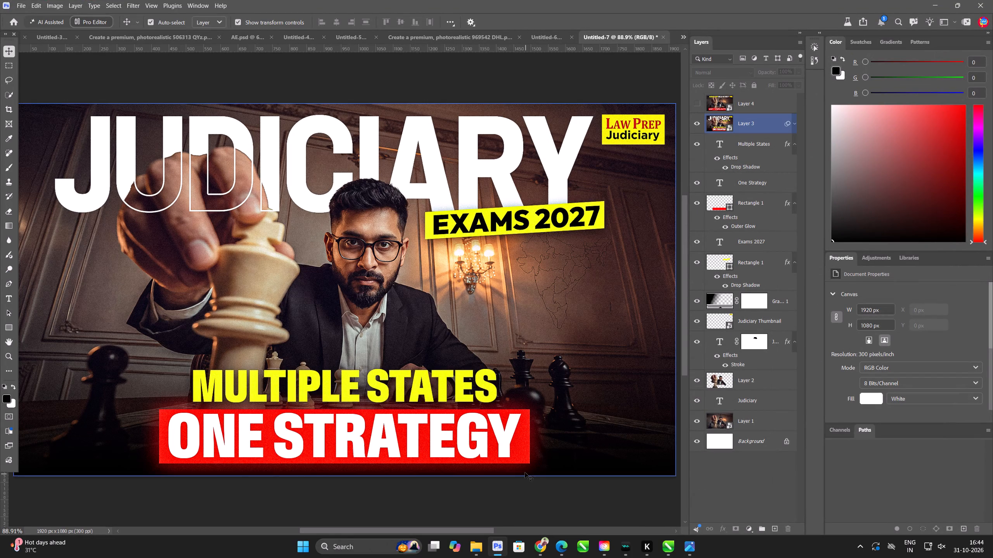
scroll(474, 407, "down", 3)
left_click(472, 406)
key("alt+Tab")
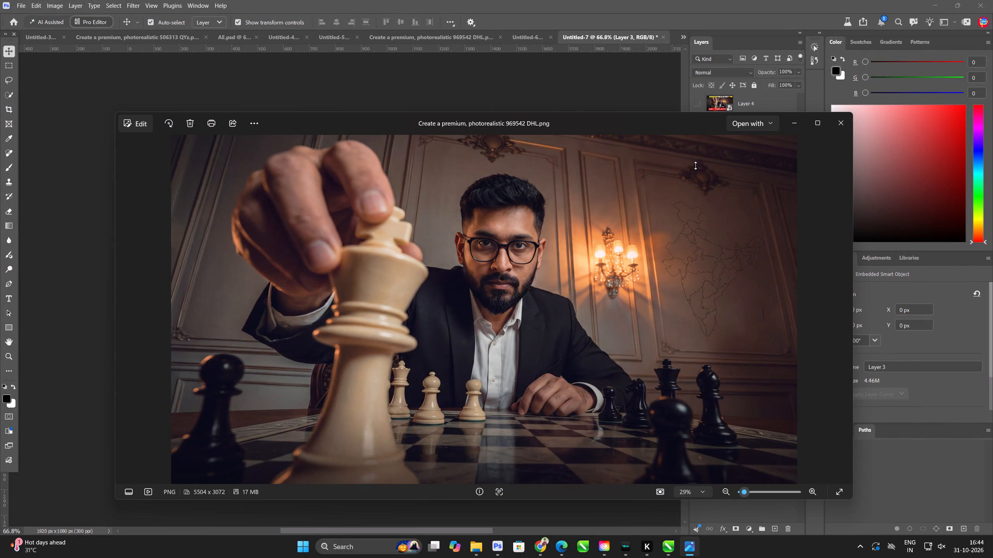
scroll(695, 165, "up", 1)
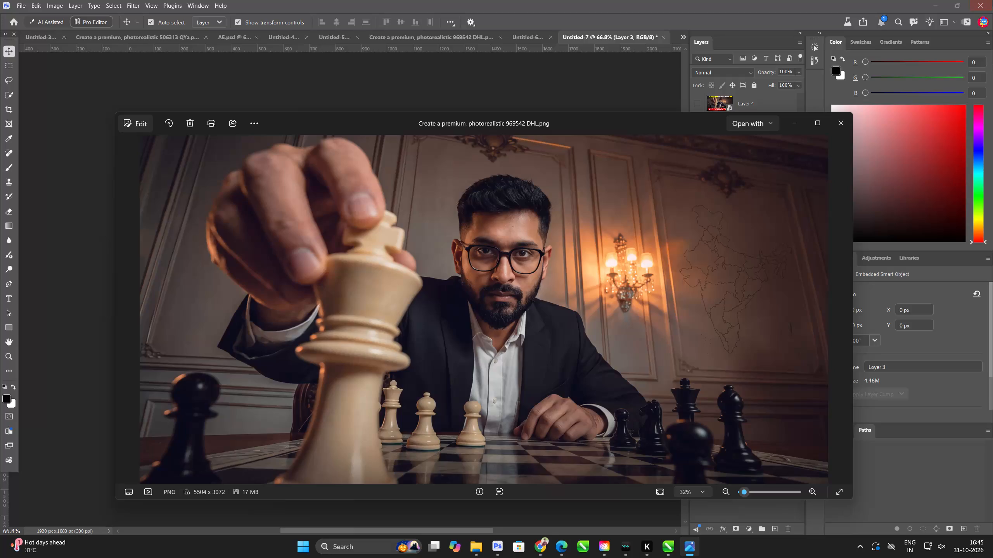
left_click(839, 129)
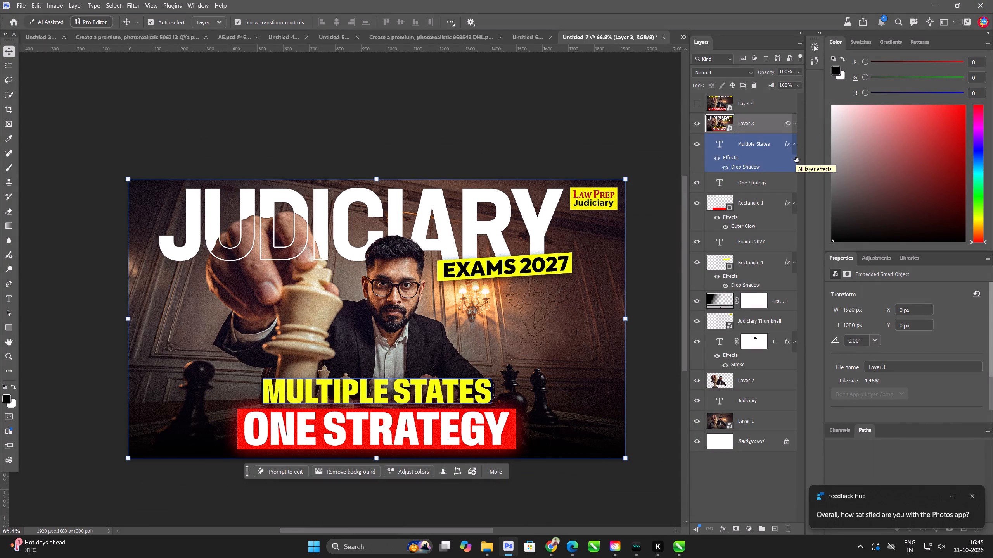
Examine the Judiciary Exams 2027 thumbnail closely, checking the grading and detail around the man's face, and return to the full view.
left_click(394, 95)
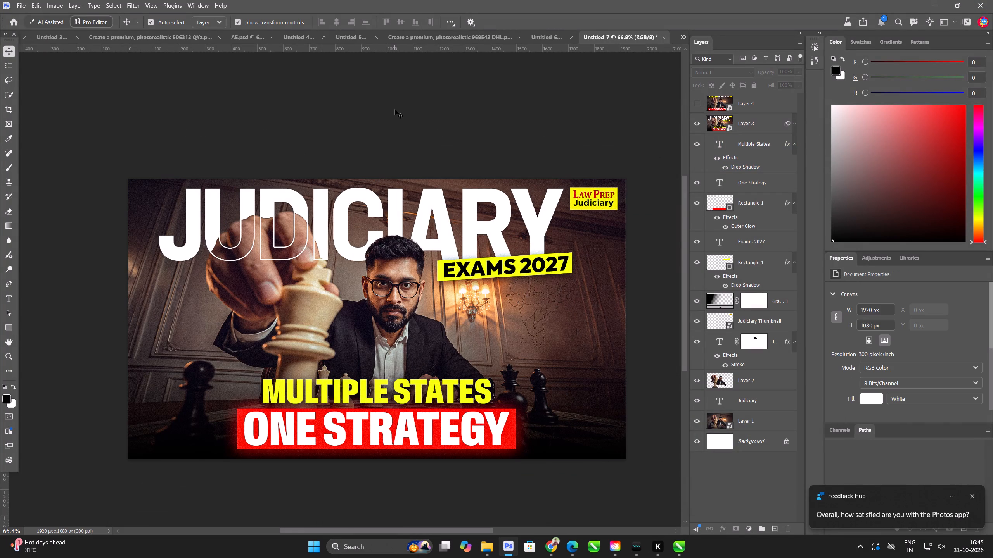
key("ctrl+0")
scroll(435, 268, "up", 3)
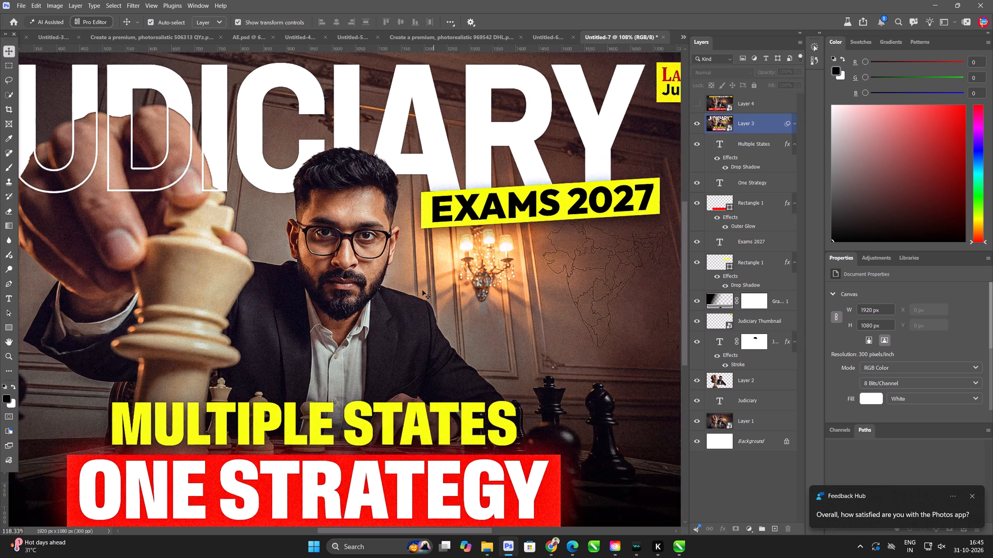
scroll(422, 290, "up", 10)
scroll(430, 250, "up", 1)
scroll(430, 250, "down", 12)
scroll(422, 227, "up", 9)
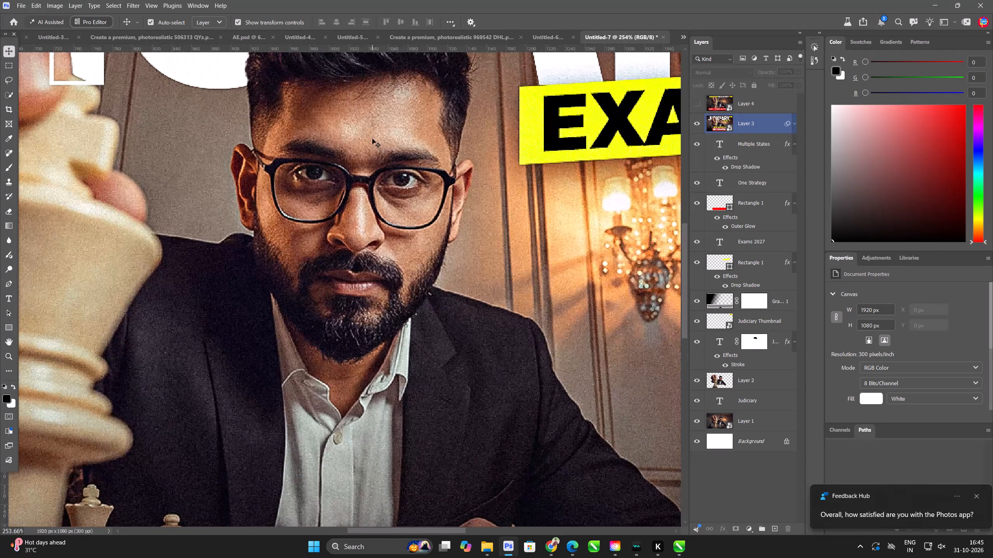
key("ctrl+0")
key("ctrl+0")
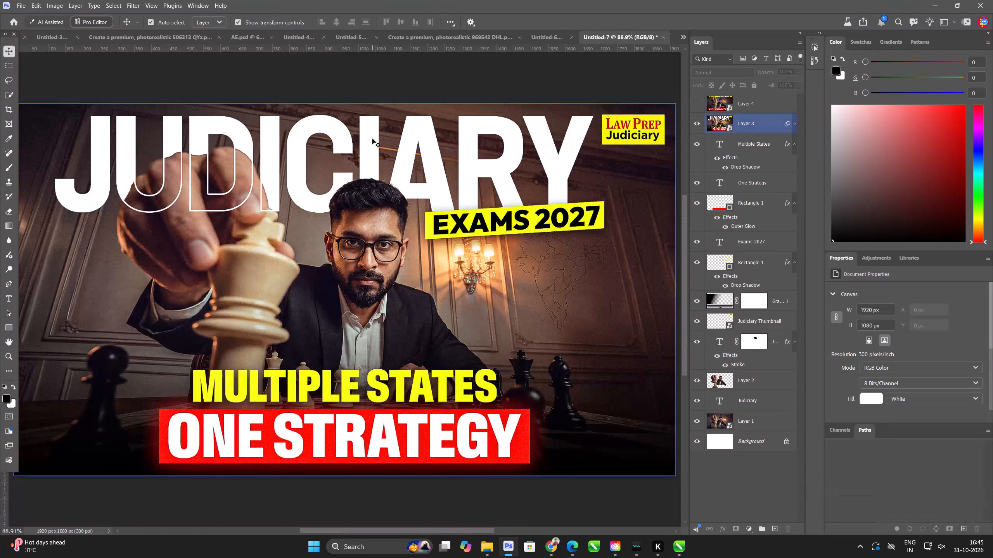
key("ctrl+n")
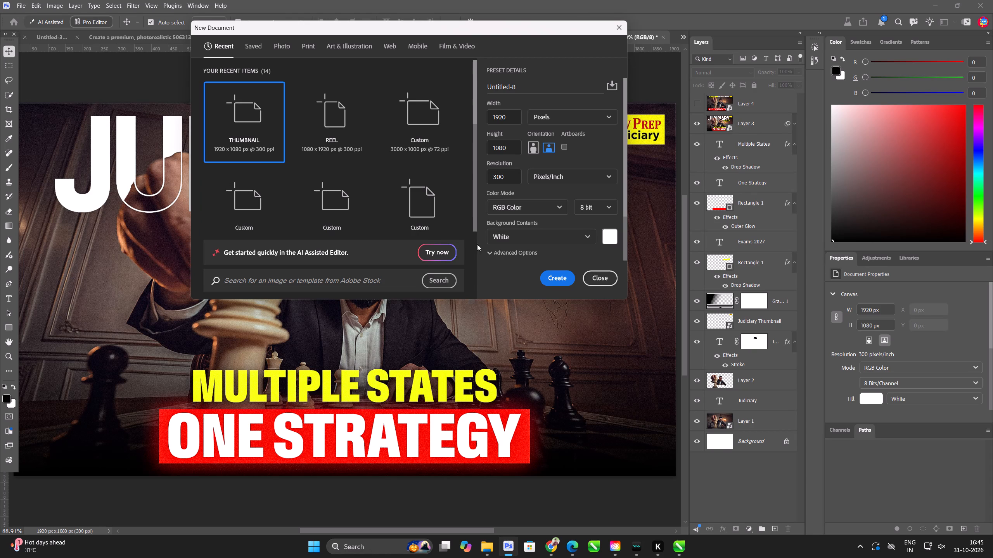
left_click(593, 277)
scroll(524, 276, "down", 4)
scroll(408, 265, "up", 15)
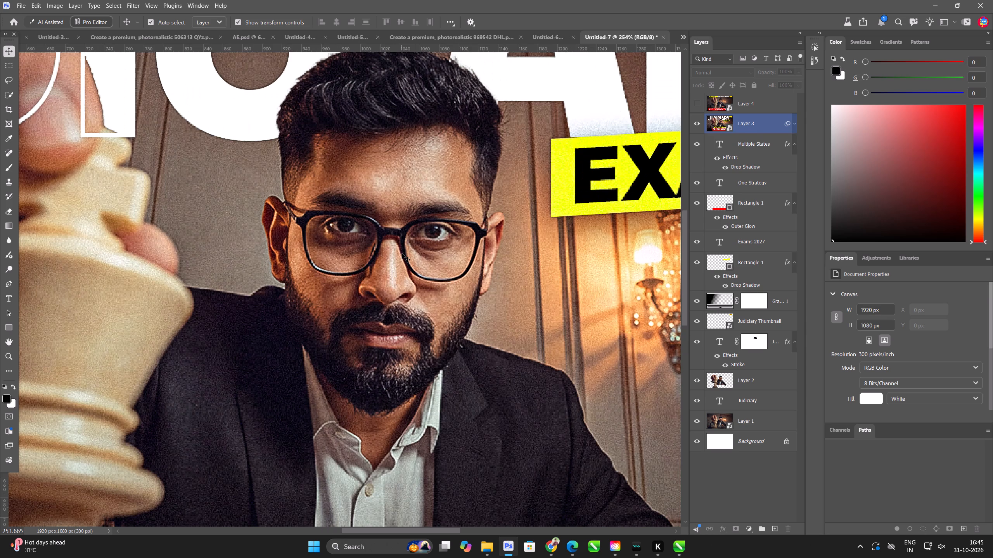
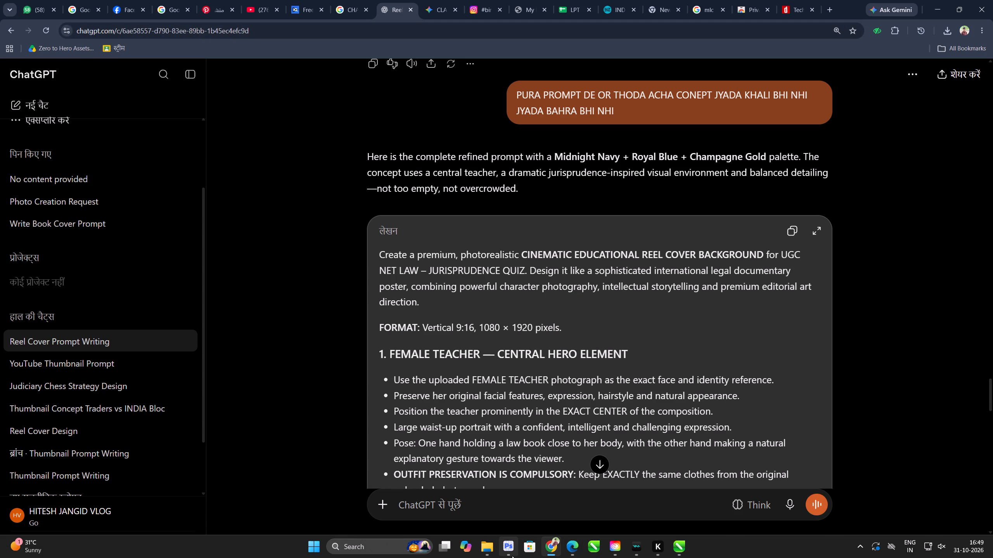
left_click(512, 556)
key("ctrl+n")
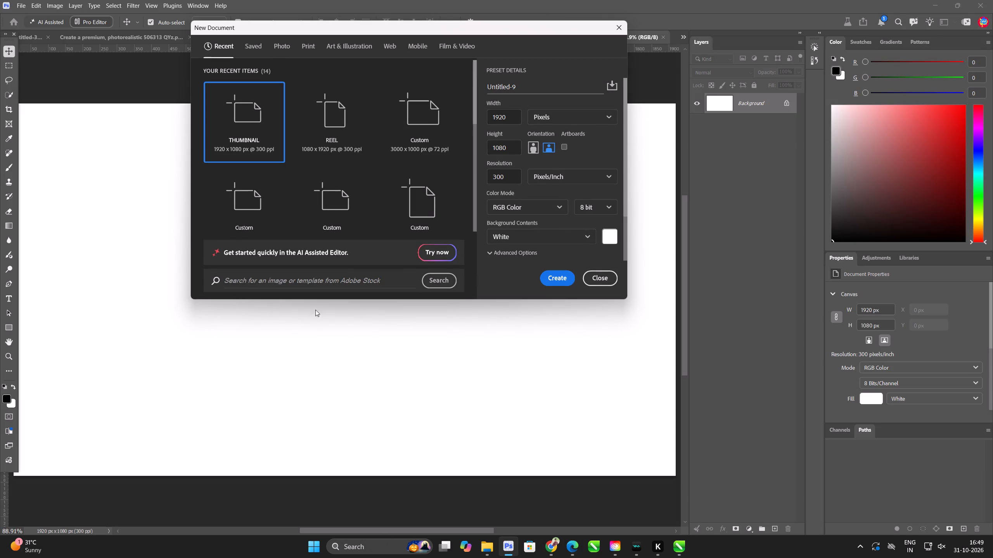
double_click(364, 127)
key("ctrl+0")
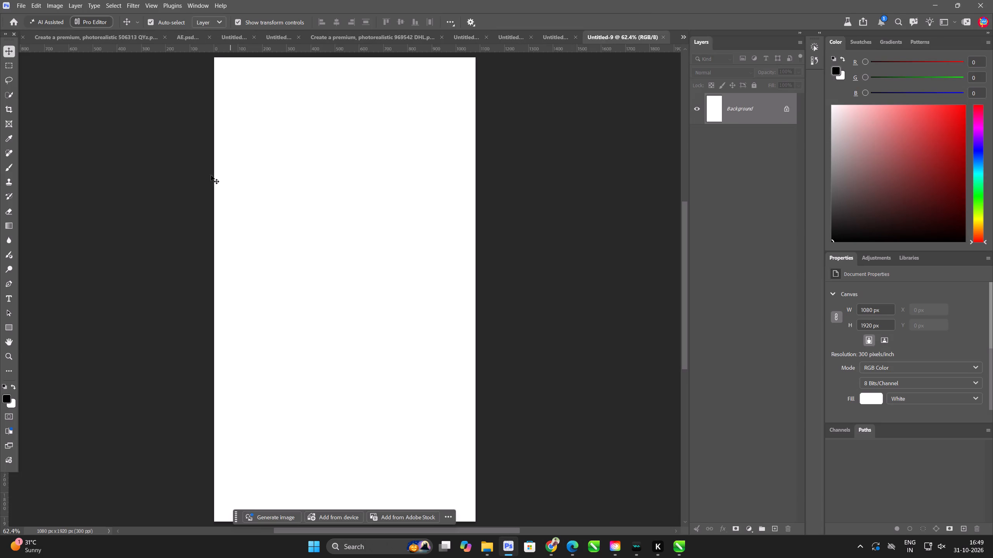
Add a text layer in the upper canvas with the previously copied lines "UGC NET LAW", "CAN YOU GET 5/5?" and "JURISPRUDENCE QUIZ", and select all its text.
left_click(9, 299)
left_click(286, 204)
key("super+v")
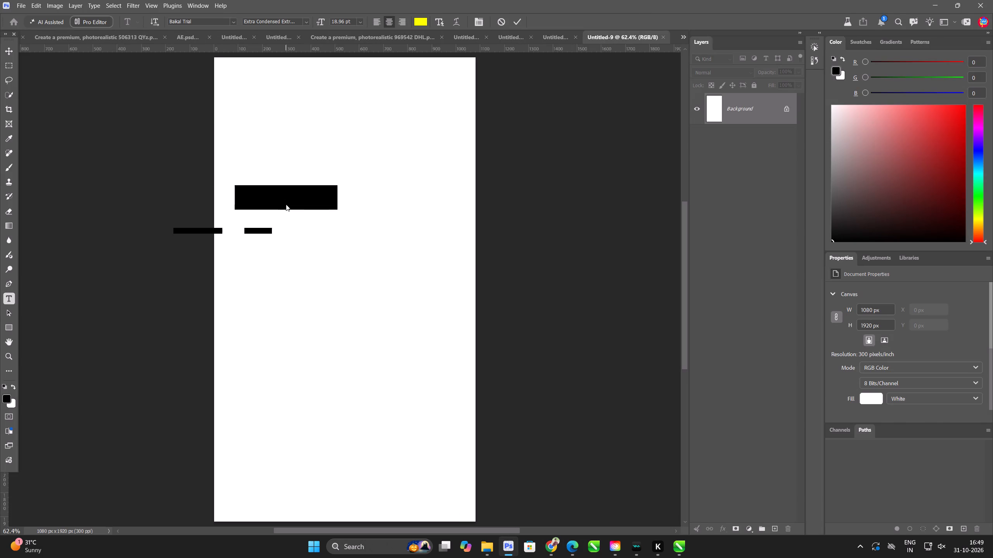
left_click(889, 507)
key("ctrl+v")
key("ctrl+a")
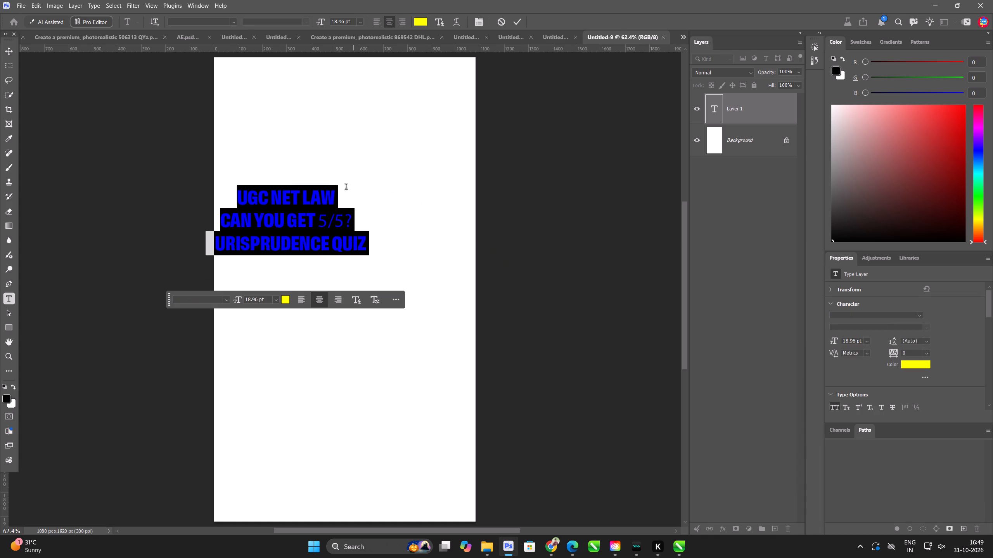
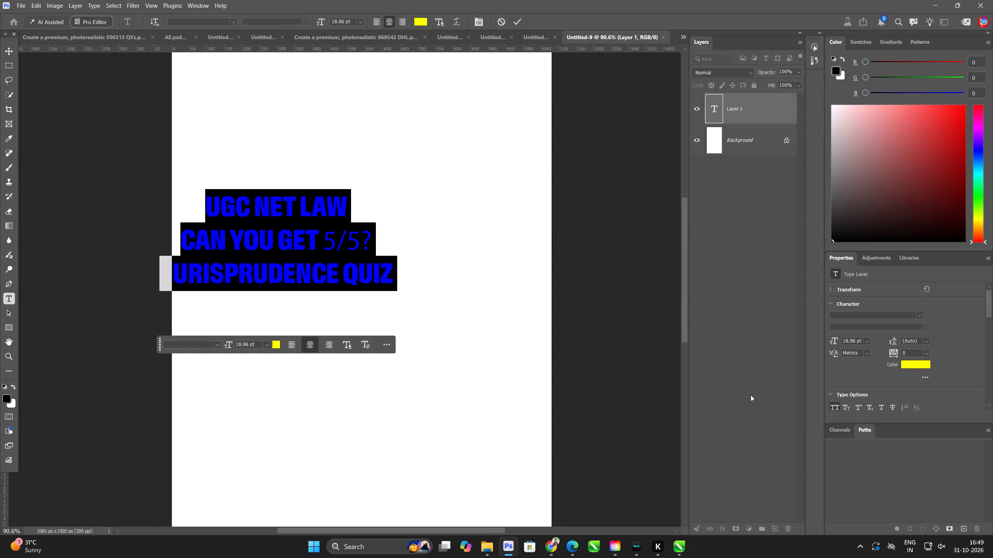
Finish the text edit and add a black (#000000) Solid Color fill layer directly beneath the text layer.
left_click(13, 55)
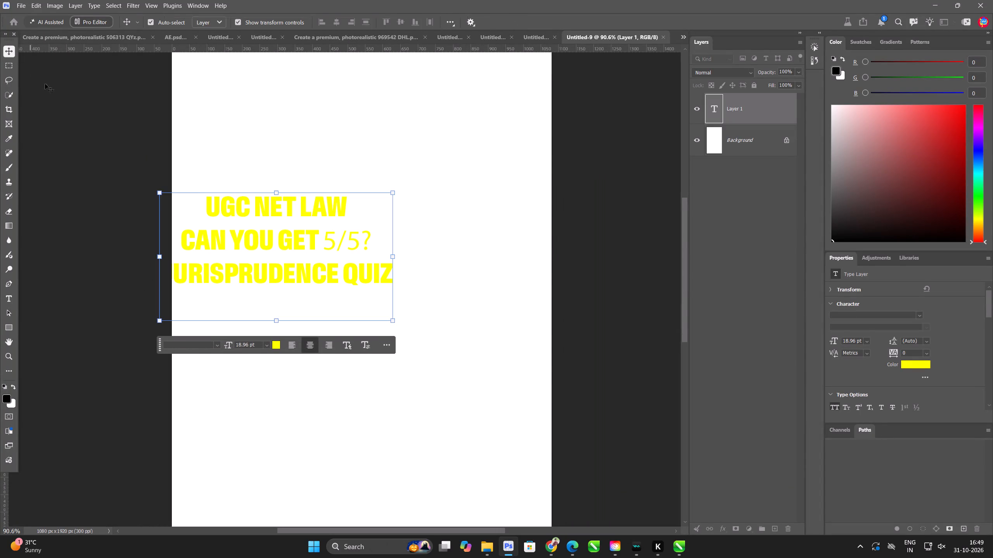
left_click(75, 122)
key("alt+l")
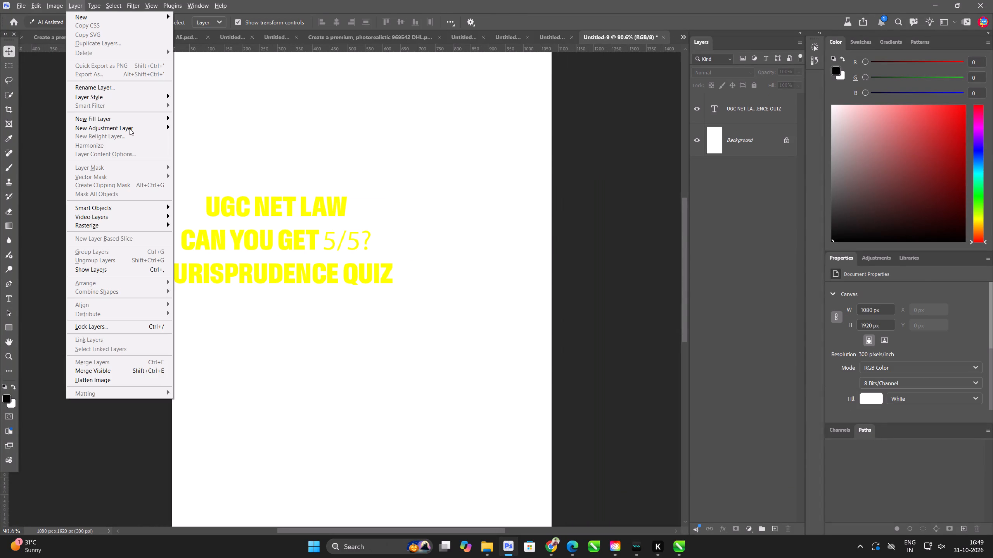
key("alt+s")
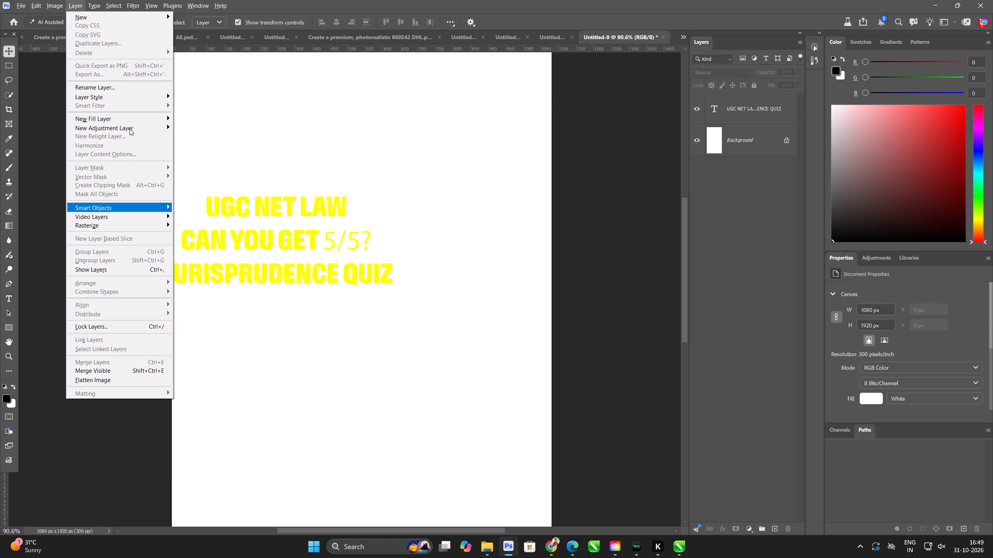
left_click(426, 256)
key("alt+l")
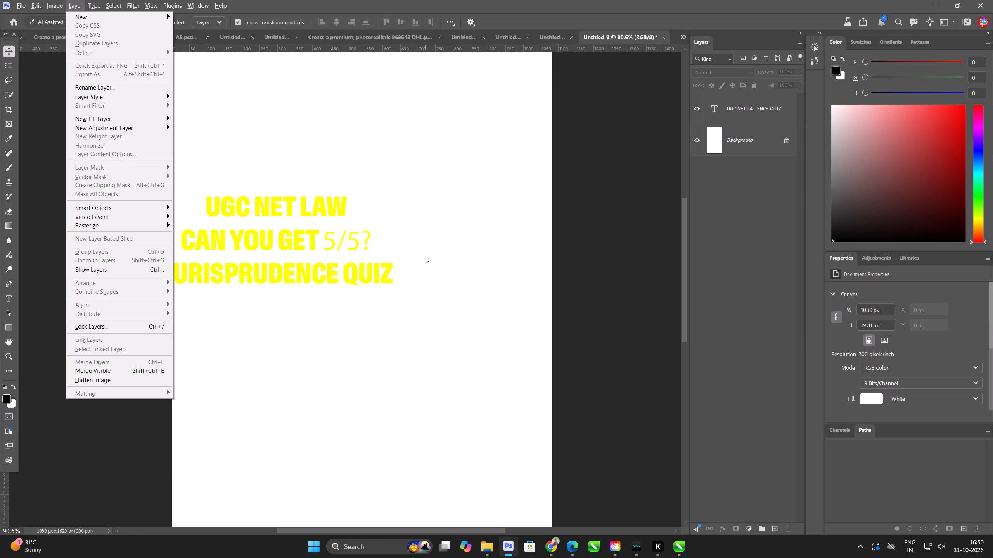
key("alt+w")
key("alt+o")
key("Return")
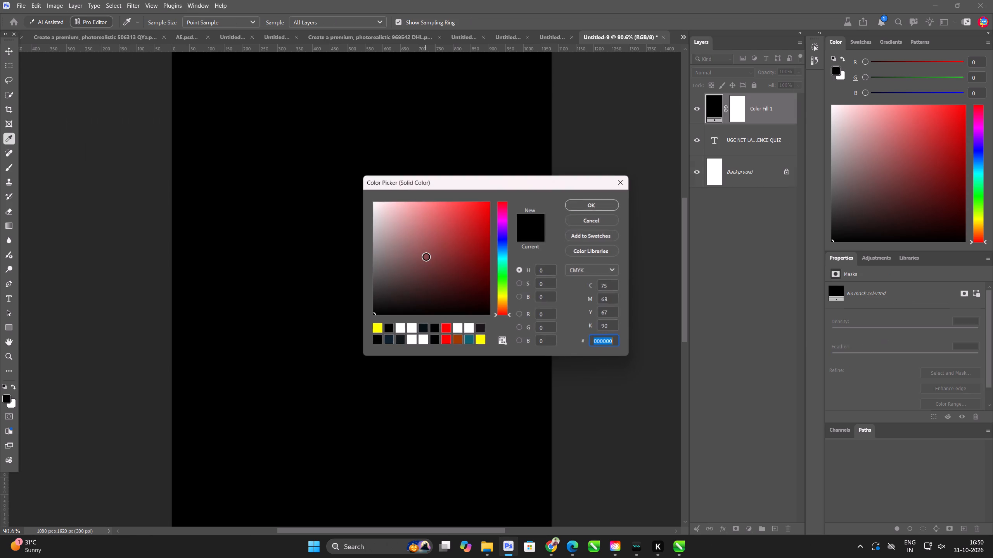
key("Return")
key("ctrl+bracketleft")
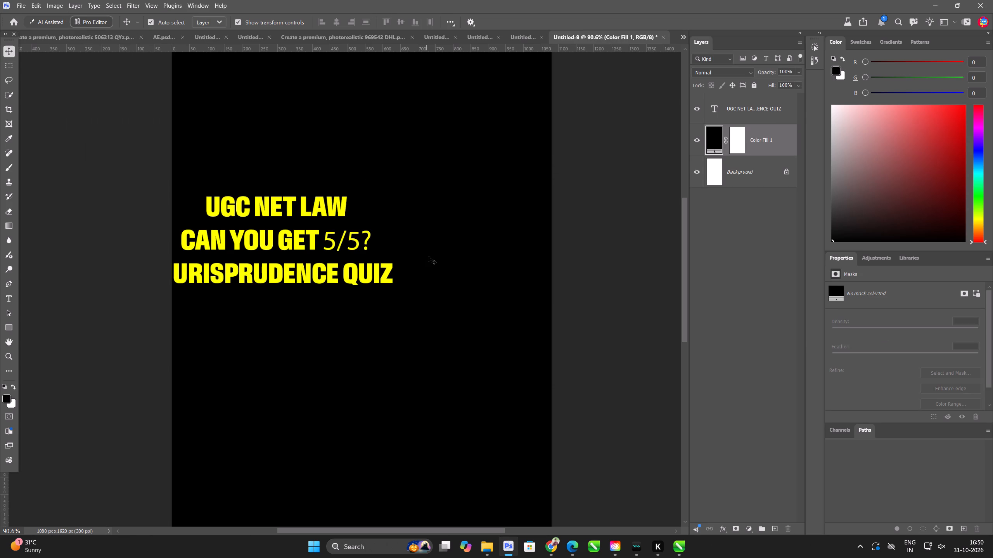
Move the headline text block to the centre of the upper canvas and trim it down to "UGC NET LAW", removing the other two lines.
left_click_drag(282, 240, 376, 202)
double_click(376, 202)
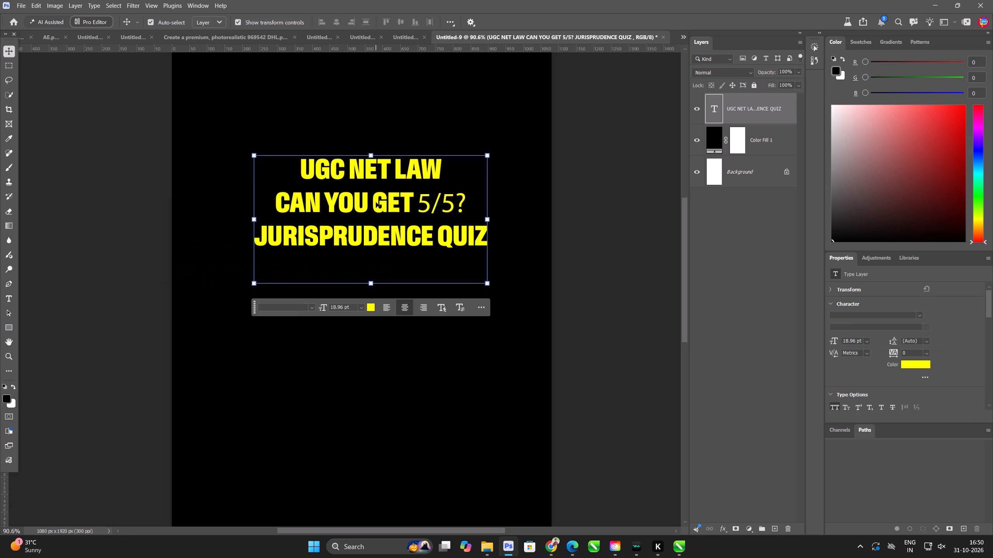
left_click(327, 208)
left_click(320, 202)
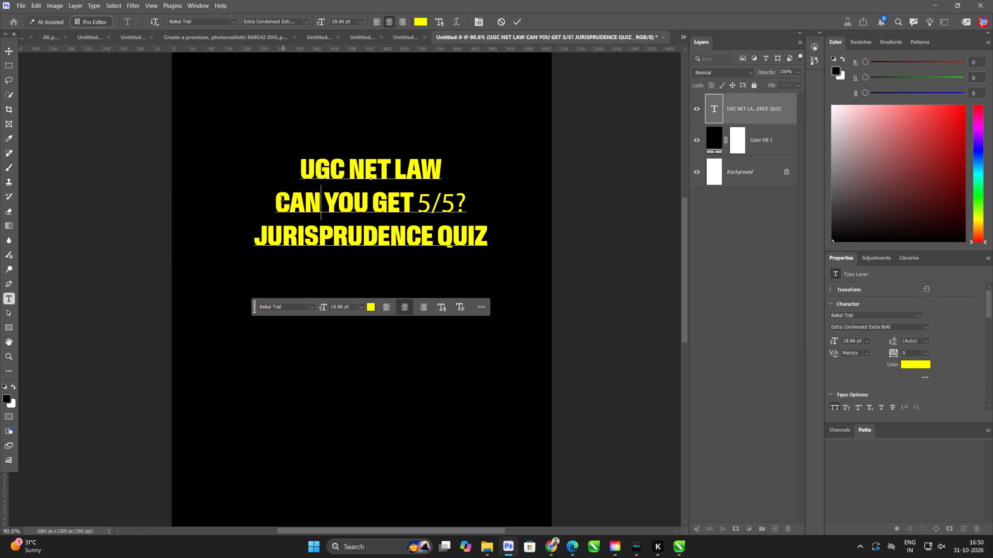
left_click_drag(266, 205, 490, 206)
key("ctrl+x")
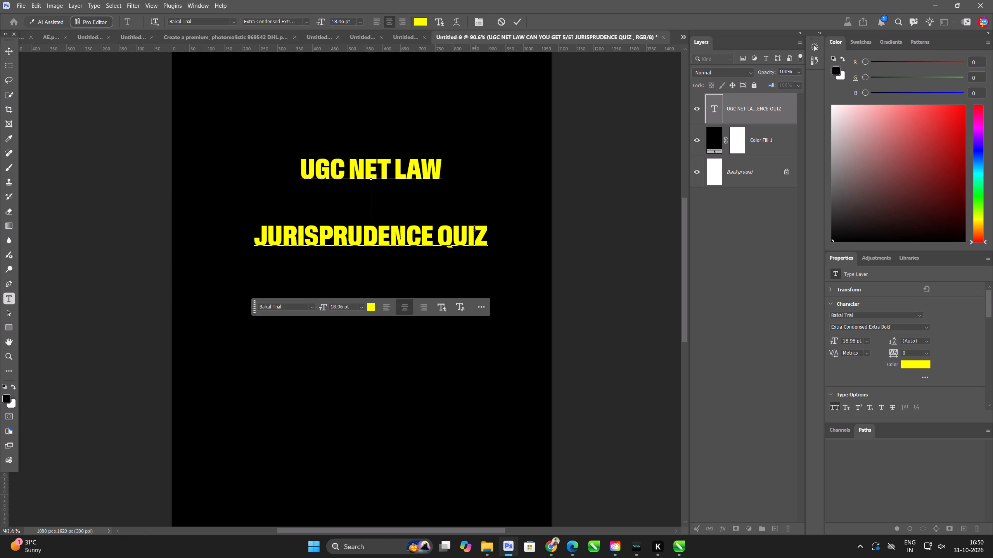
left_click_drag(493, 233, 189, 239)
key("BackSpace")
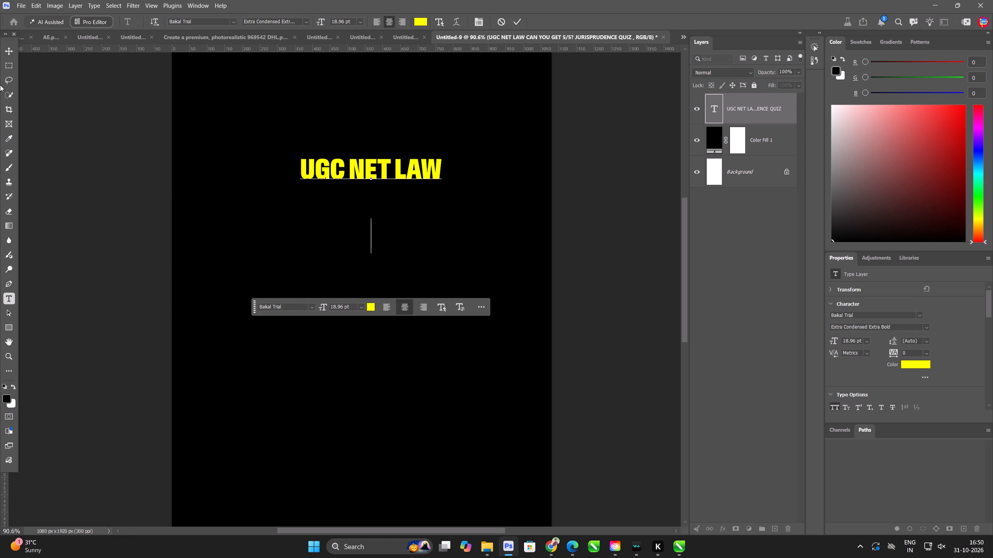
left_click(10, 52)
Enlarge the "UGC NET LAW" text to about 23.5 pt and move it up near the top of the canvas.
left_click_drag(372, 286, 373, 313)
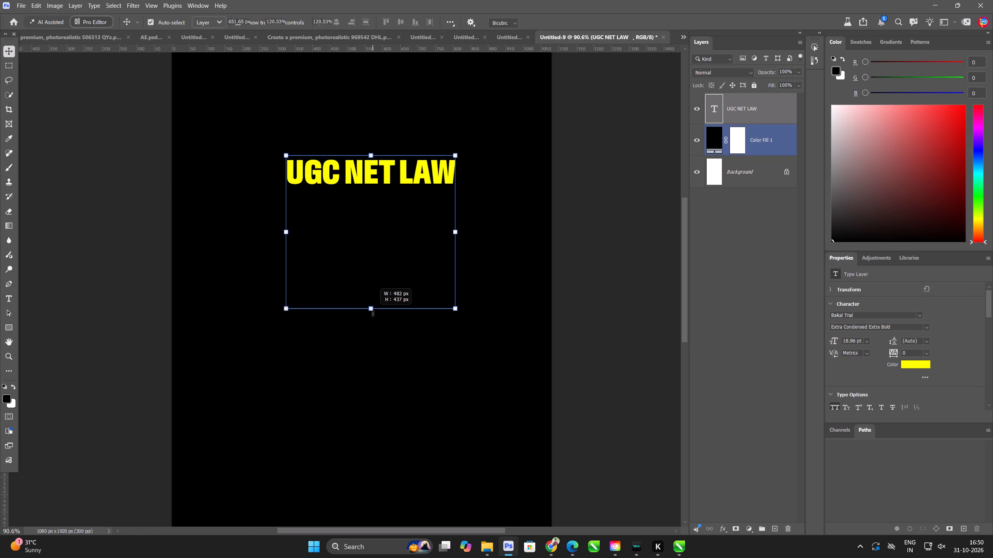
left_click_drag(373, 313, 373, 317)
left_click_drag(378, 284, 378, 233)
left_click(572, 21)
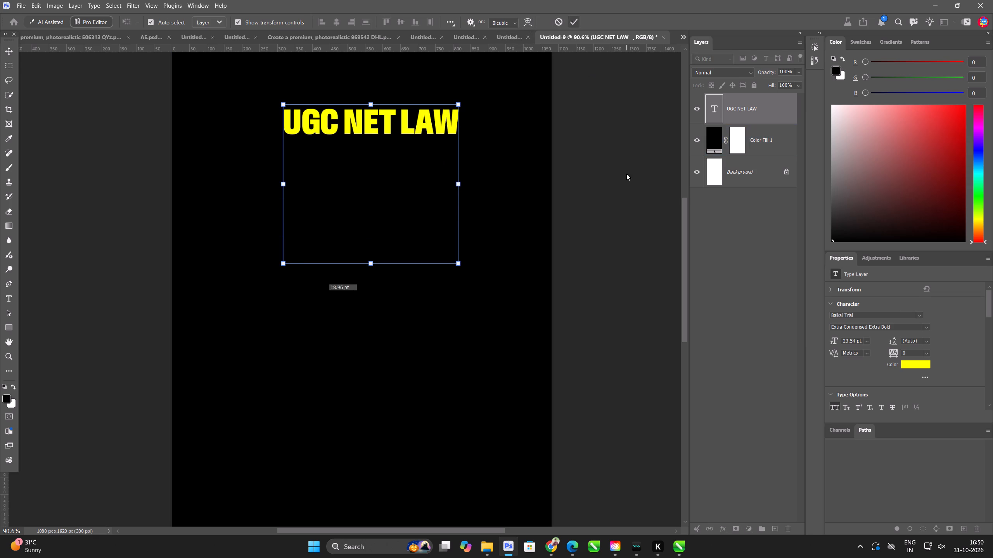
left_click(626, 175)
Duplicate the "UGC NET LAW" text just below itself and replace the copy's text with the cut line "CAN YOU GET 5/5?".
left_click_drag(418, 121, 420, 178, "alt")
double_click(420, 178)
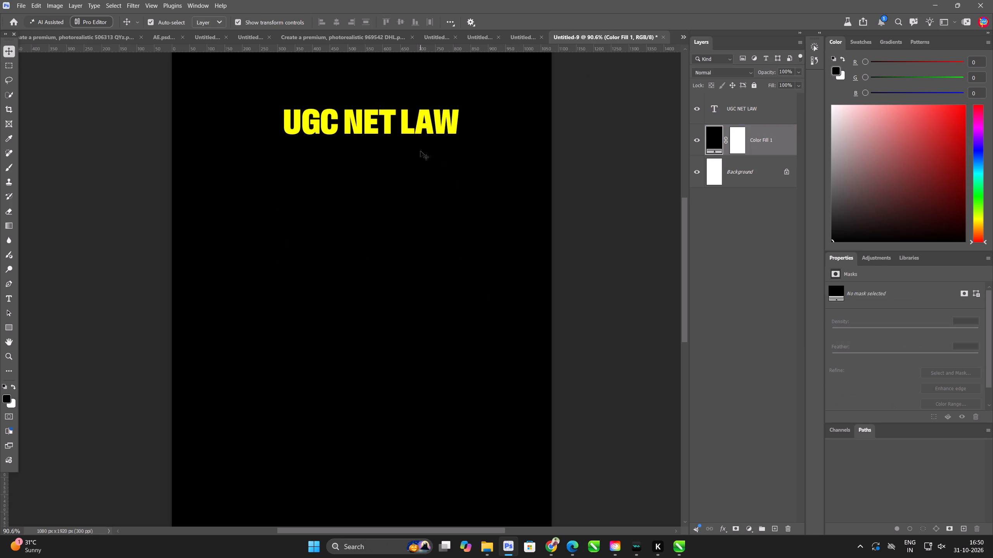
left_click_drag(426, 120, 426, 186, "alt")
triple_click(426, 186)
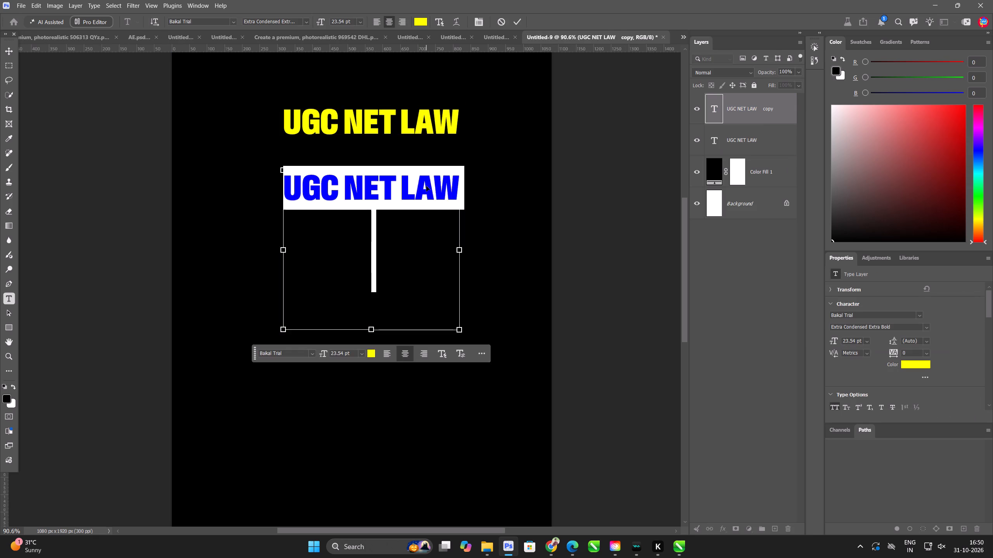
key("ctrl+v")
key("ctrl+a")
left_click(424, 191)
left_click(375, 190)
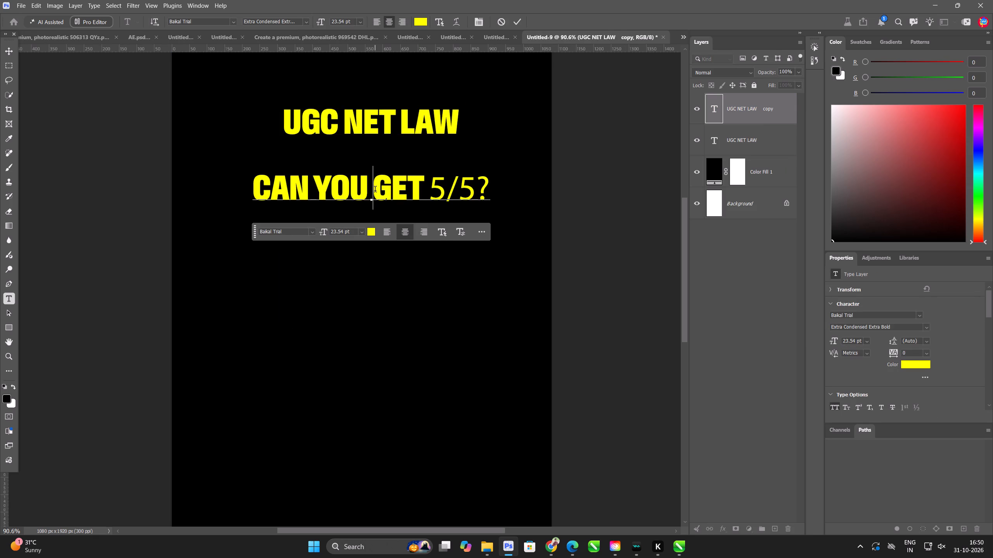
Cut "5/5?" out of the second line so that its layer contains only "CAN YOU GET".
left_click(429, 183)
key("BackSpace")
key("Return")
left_click_drag(341, 217, 450, 214)
key("ctrl+x")
key("ctrl+a")
left_click(8, 50)
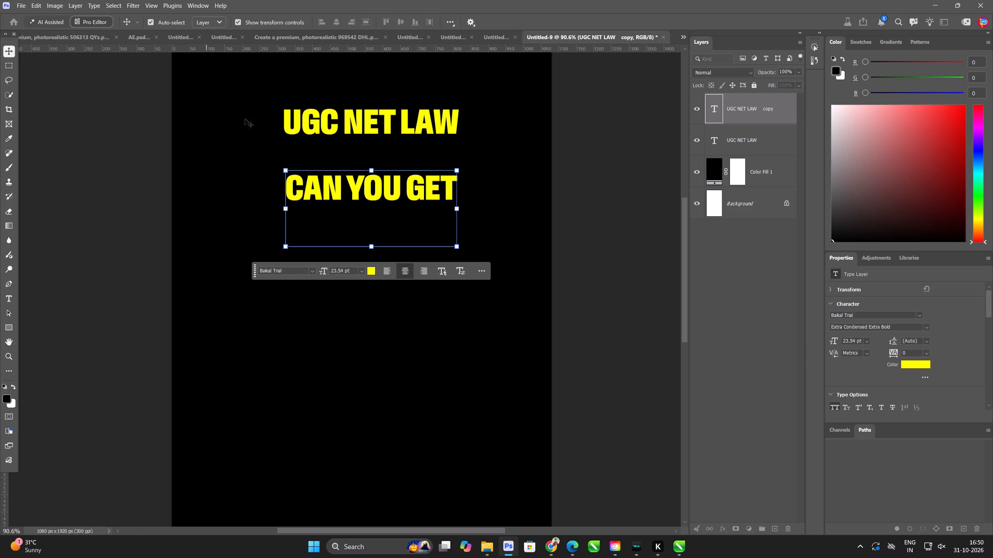
Move "CAN YOU GET" up close under "UGC NET LAW" and scale both text layers together to about 31.6 pt.
left_click_drag(362, 181, 360, 146)
scroll(384, 175, "down", 12)
left_click(514, 145)
left_click_drag(510, 138, 367, 170)
scroll(435, 167, "up", 3)
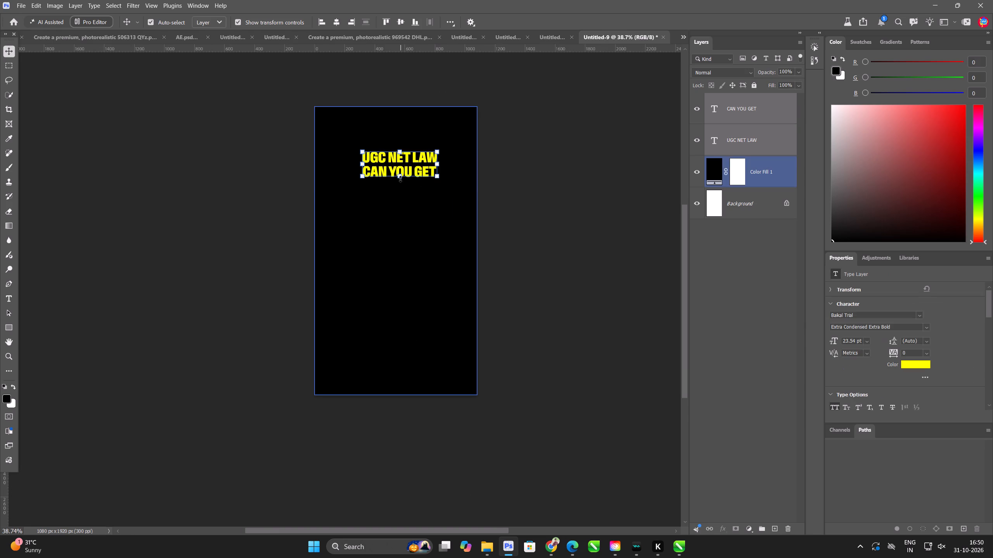
left_click_drag(400, 179, 401, 188)
left_click(571, 24)
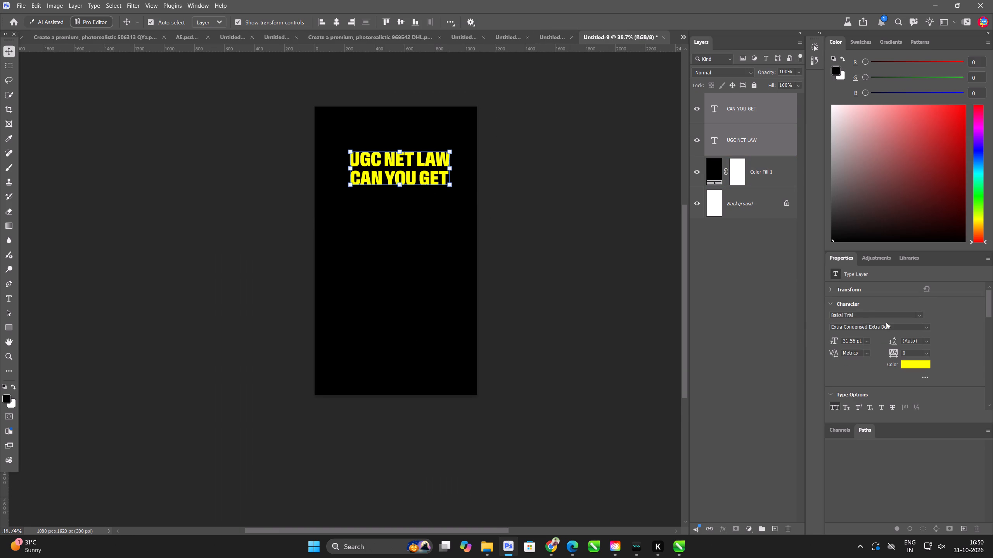
Set the font style of both headline text layers to Extra Condensed Medium.
left_click(927, 330)
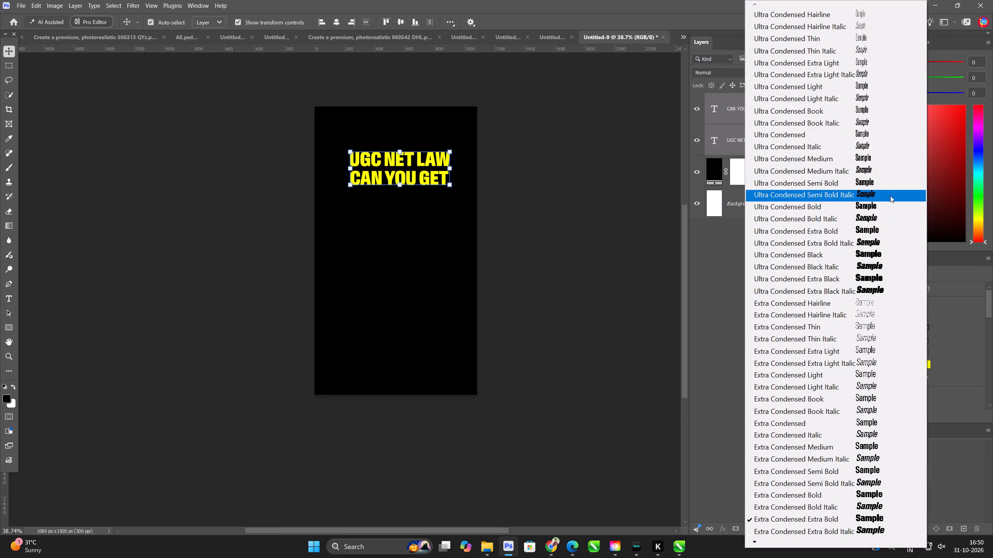
left_click(897, 445)
left_click(538, 219)
scroll(484, 122, "up", 3)
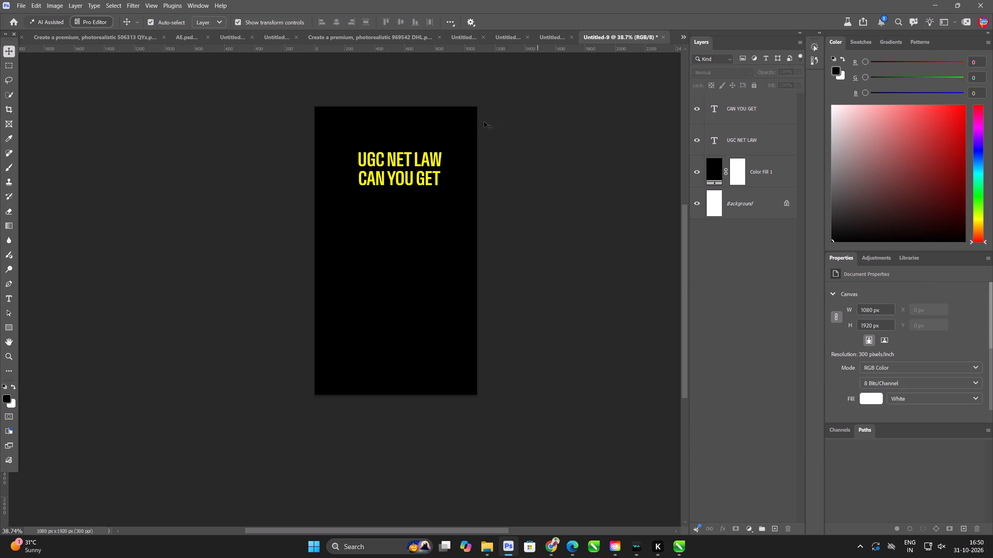
scroll(484, 122, "up", 2)
left_click_drag(533, 130, 278, 201)
left_click(625, 238)
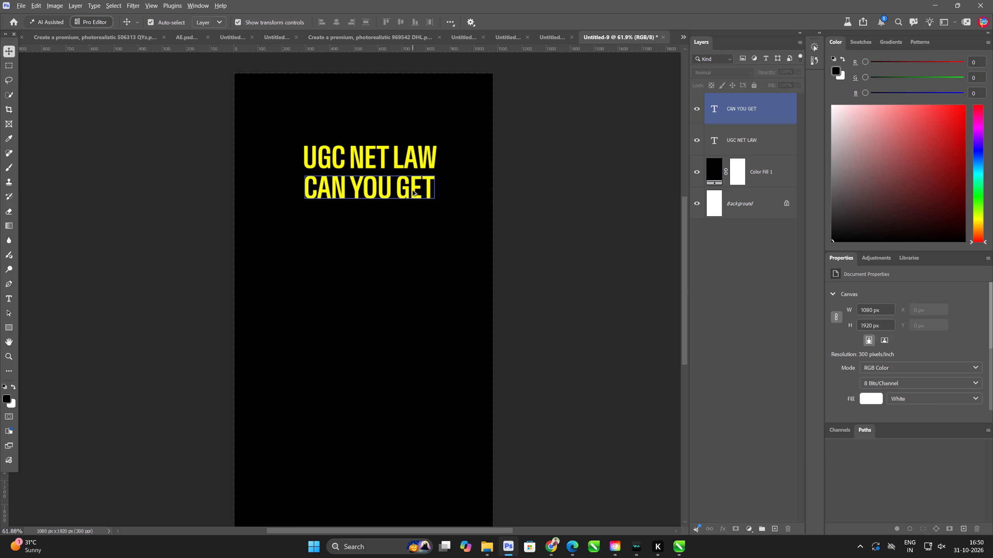
Duplicate the "CAN YOU GET" text below itself and replace the copy's text with the cut "5/5?".
left_click_drag(413, 189, 413, 242, "alt")
double_click(413, 242)
key("ctrl+v")
key("ctrl+a")
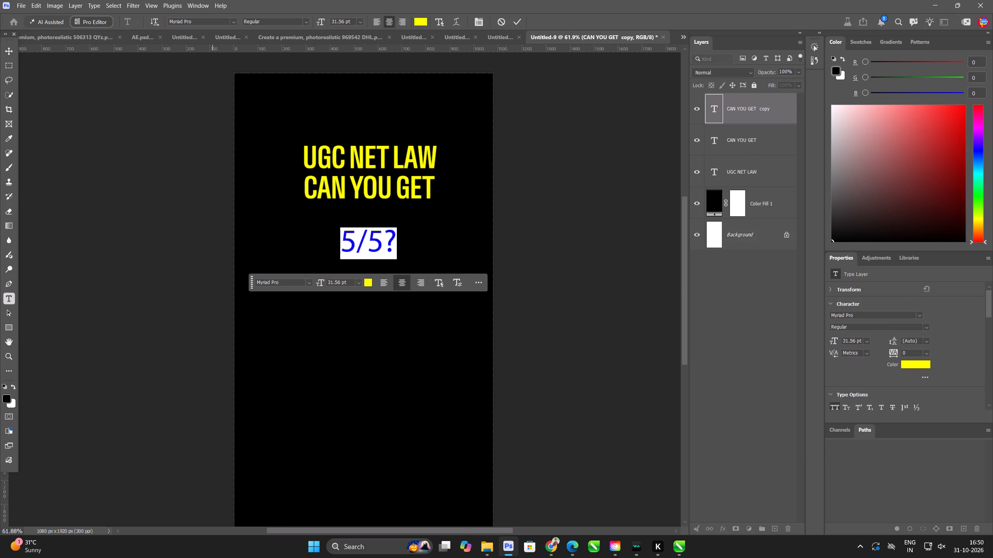
Change the font of the "5/5?" text to Outfit Black.
left_click(233, 22)
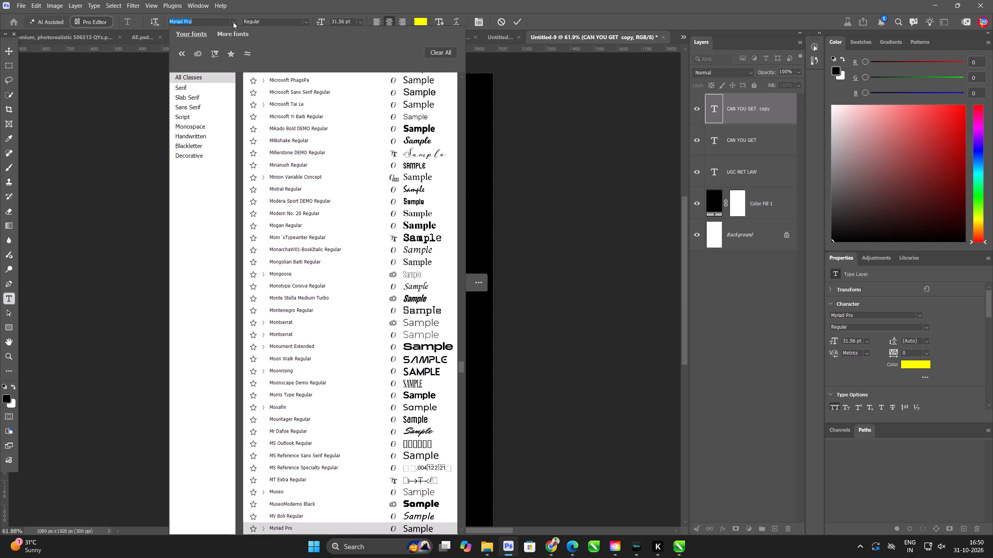
type("PO")
key("BackSpace")
key("BackSpace")
key("BackSpace")
key("BackSpace")
key("BackSpace")
type("OUT")
left_click(440, 240)
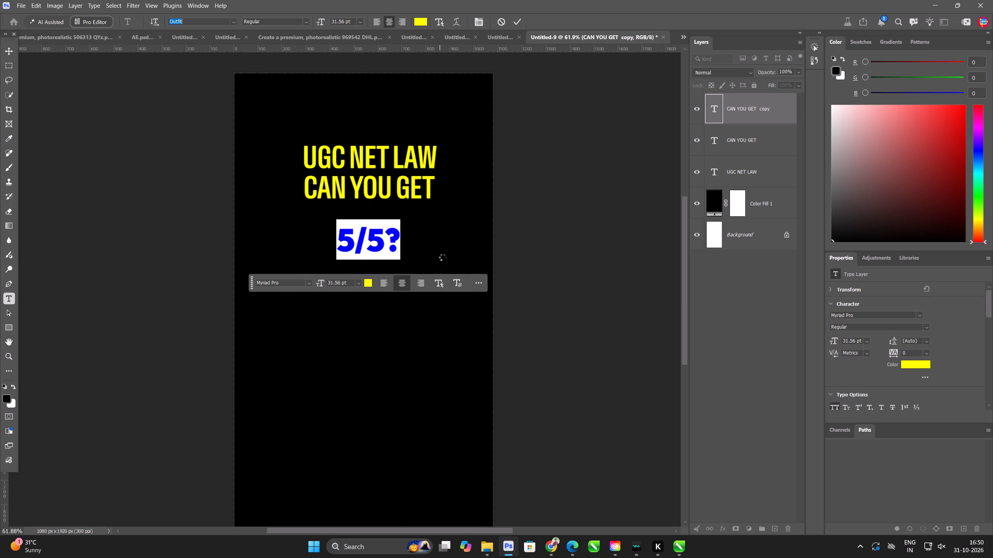
Enlarge the "5/5?" text to 74 pt and position it centred directly beneath "CAN YOU GET".
left_click(390, 252)
key("ctrl+a")
left_click_drag(322, 24, 343, 29)
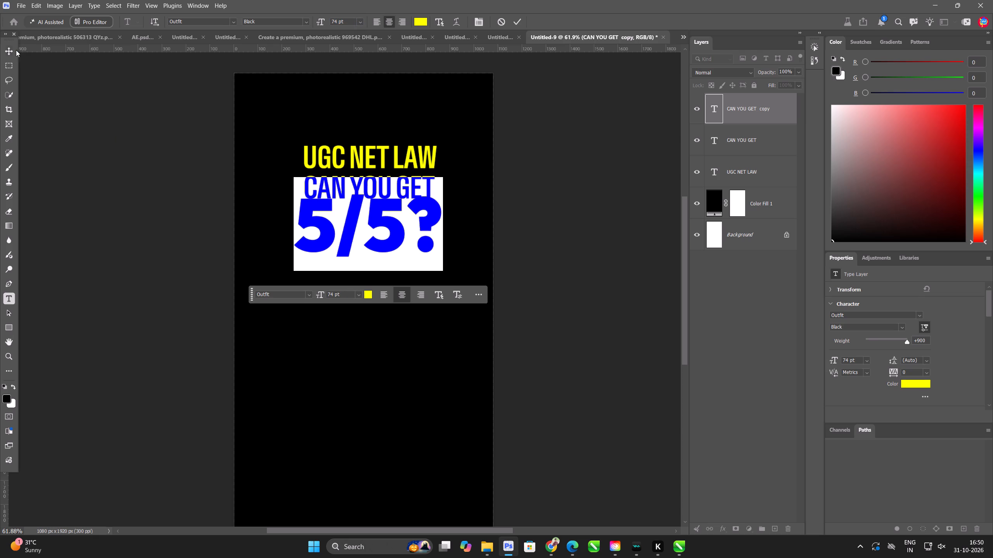
left_click(9, 47)
left_click_drag(410, 246, 416, 260)
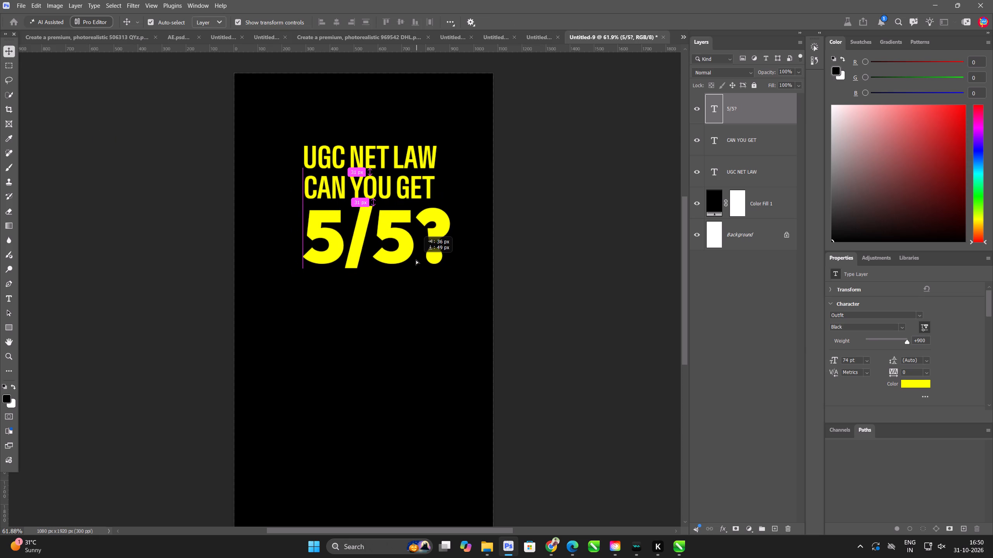
left_click_drag(416, 260, 415, 259)
left_click(553, 229)
scroll(316, 148, "up", 4)
Enlarge the "UGC NET LAW" text to about 38.2 pt and centre it just above "CAN YOU GET".
left_click(377, 186)
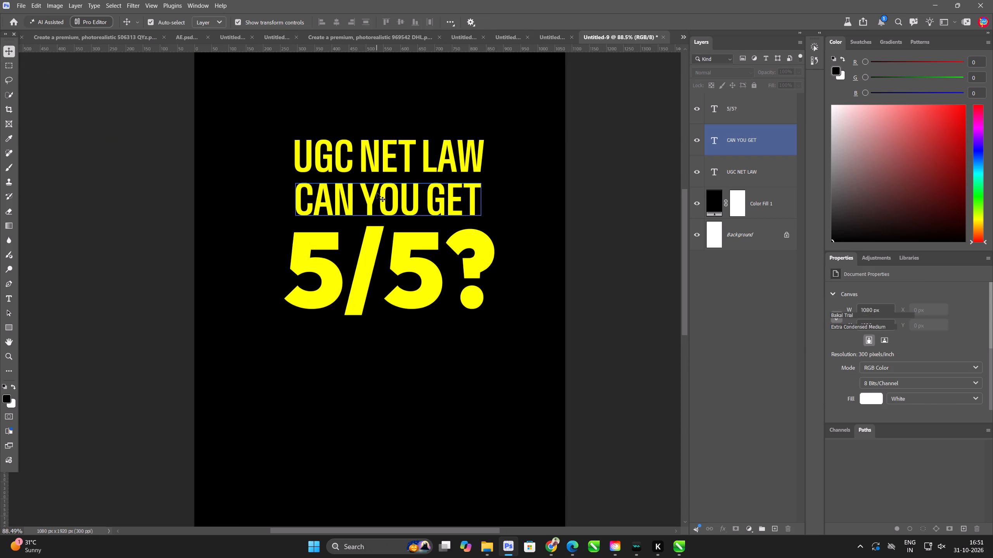
left_click(455, 152)
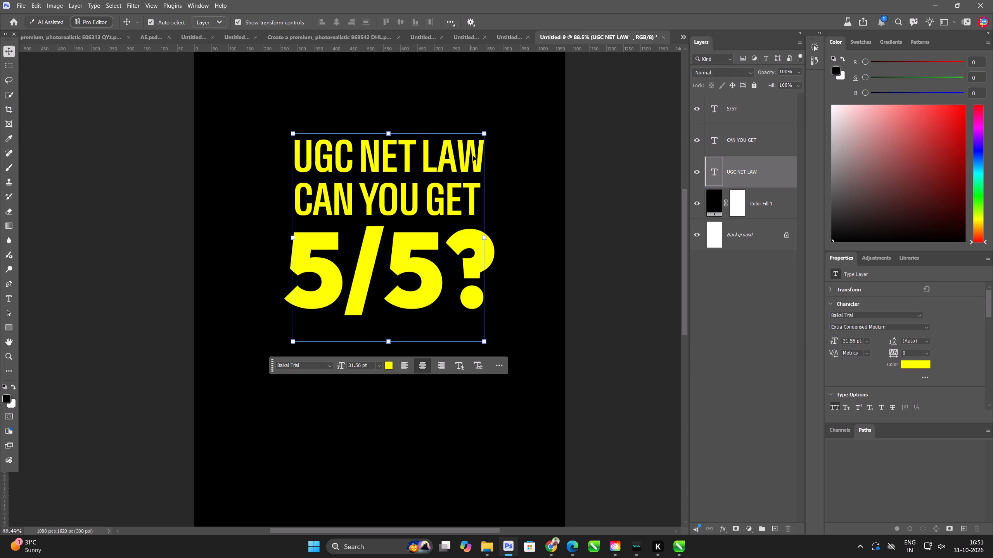
left_click_drag(484, 240, 524, 243)
left_click_drag(466, 248, 445, 258)
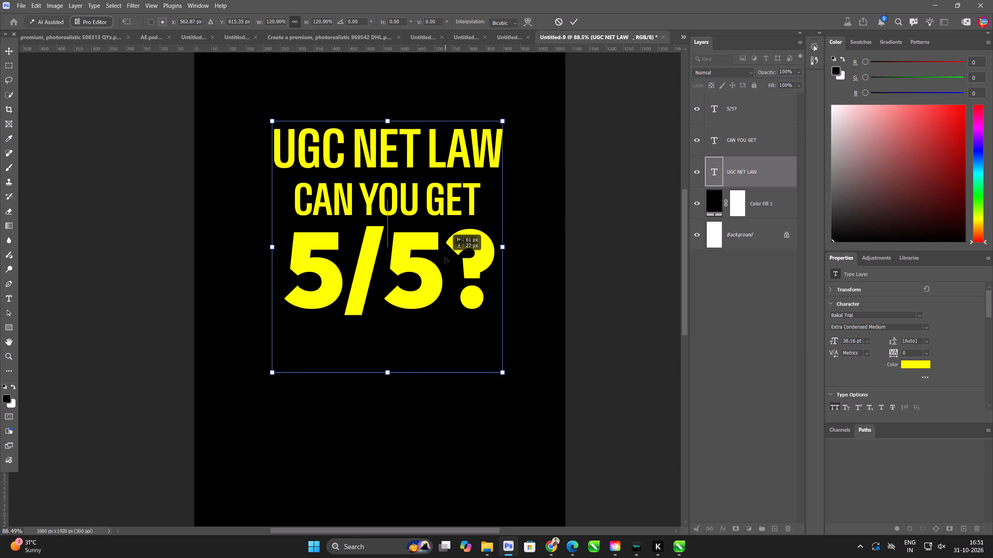
left_click_drag(445, 258, 448, 263)
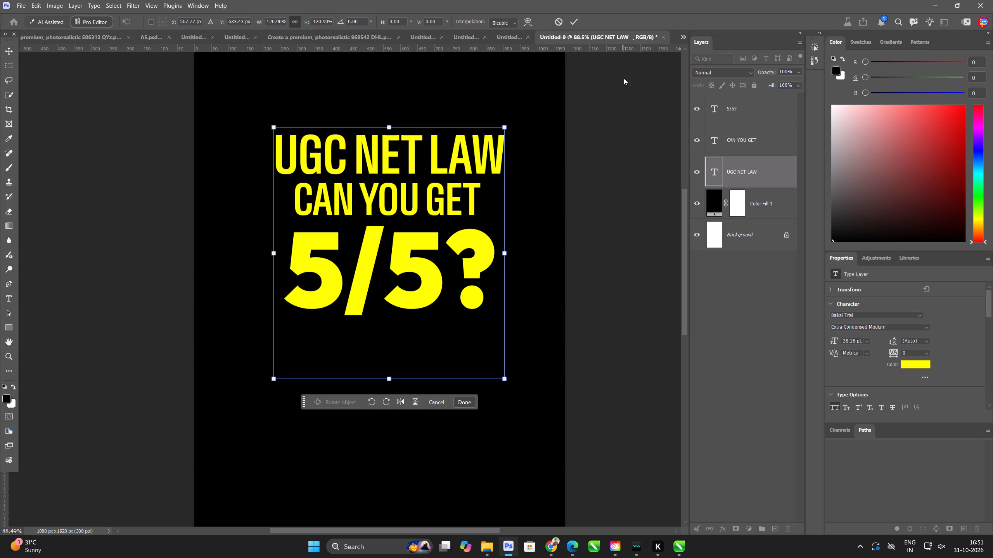
left_click(568, 22)
Duplicate the "UGC NET LAW" text below "5/5?" and replace the copy's text with the previously copied "JURISPRUDENCE QUIZ" line.
left_click_drag(455, 151, 444, 360, "alt")
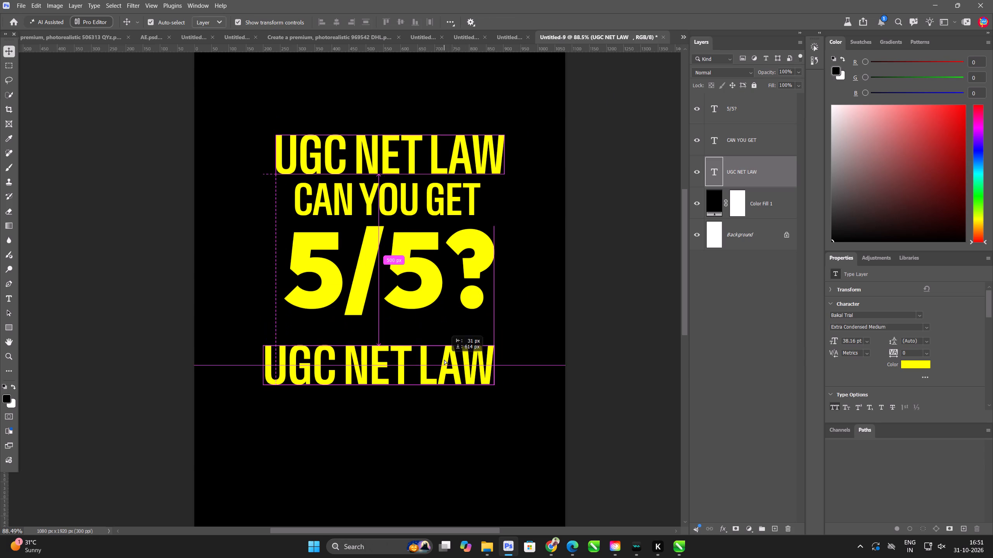
left_click_drag(444, 360, 444, 360, "alt")
double_click(444, 360)
key("super+v")
scroll(883, 455, "down", 2)
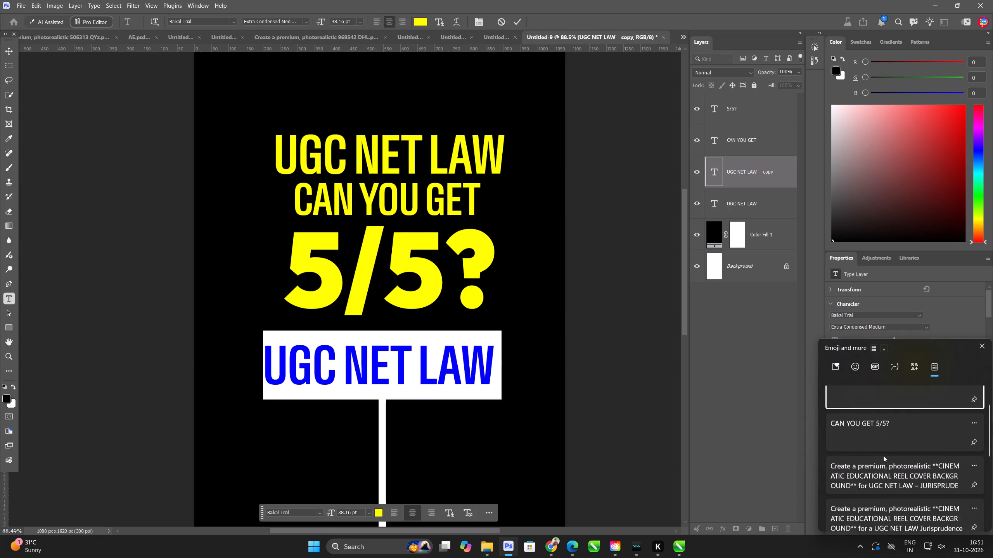
scroll(883, 455, "down", 2)
left_click(874, 511)
key("ctrl+v")
left_click(404, 380)
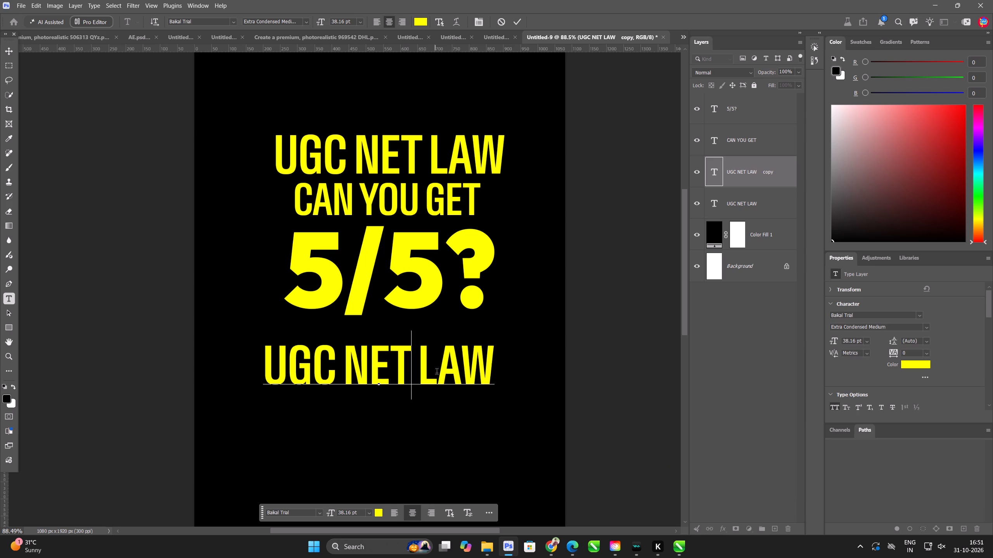
key("ctrl+a")
key("ctrl+v")
scroll(437, 367, "down", 5)
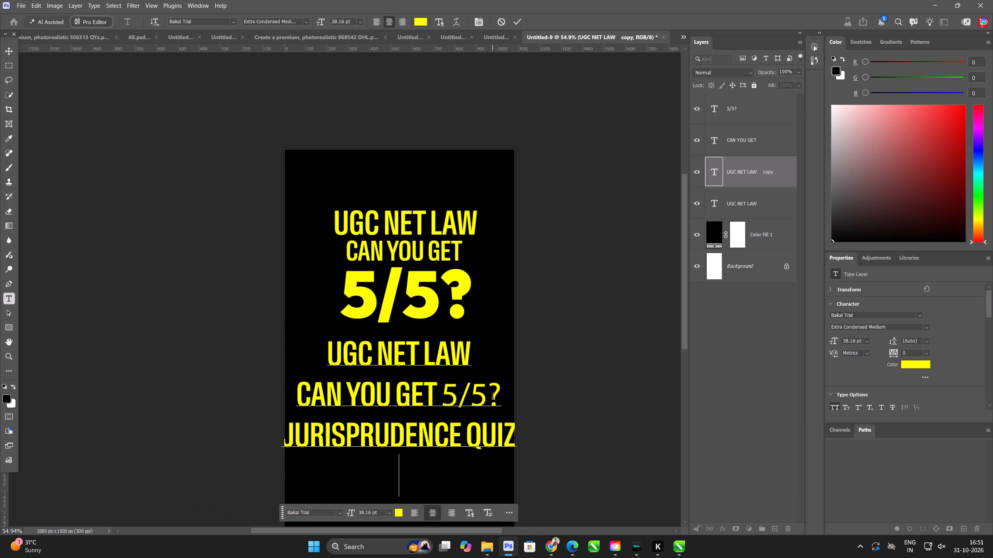
left_click_drag(502, 400, 276, 340)
key("BackSpace")
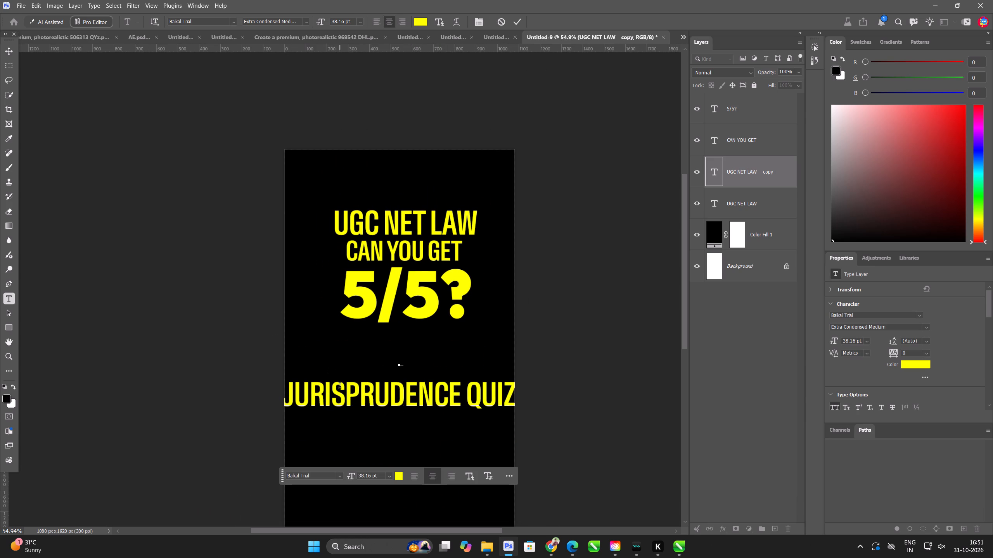
Reduce the "JURISPRUDENCE QUIZ" text to 30 pt and position it directly beneath "5/5?".
key("ctrl+a")
left_click_drag(320, 20, 318, 20)
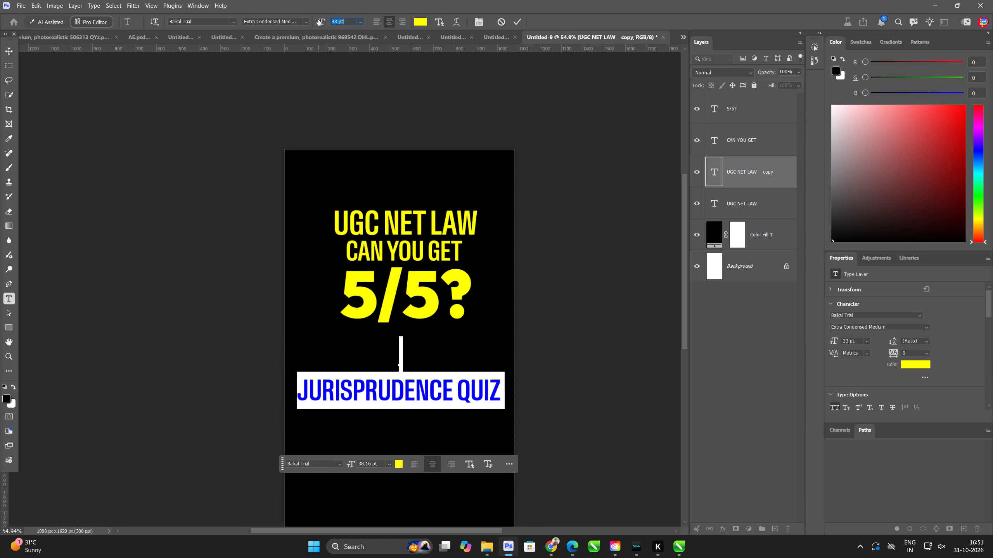
left_click_drag(318, 20, 317, 20)
left_click(9, 52)
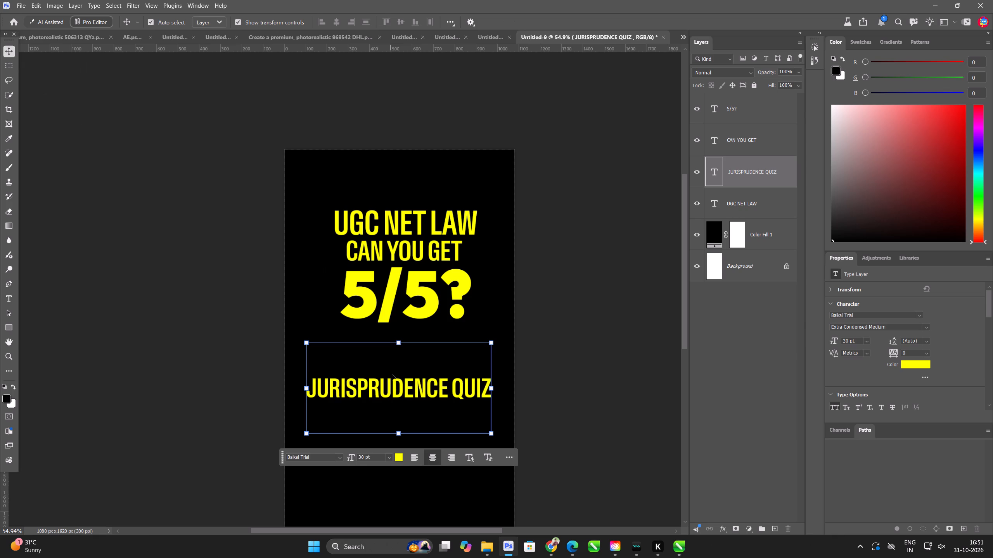
left_click_drag(396, 385, 400, 333)
Align the horizontal centres of all four headline text lines.
left_click(521, 155)
left_click_drag(534, 160, 191, 418)
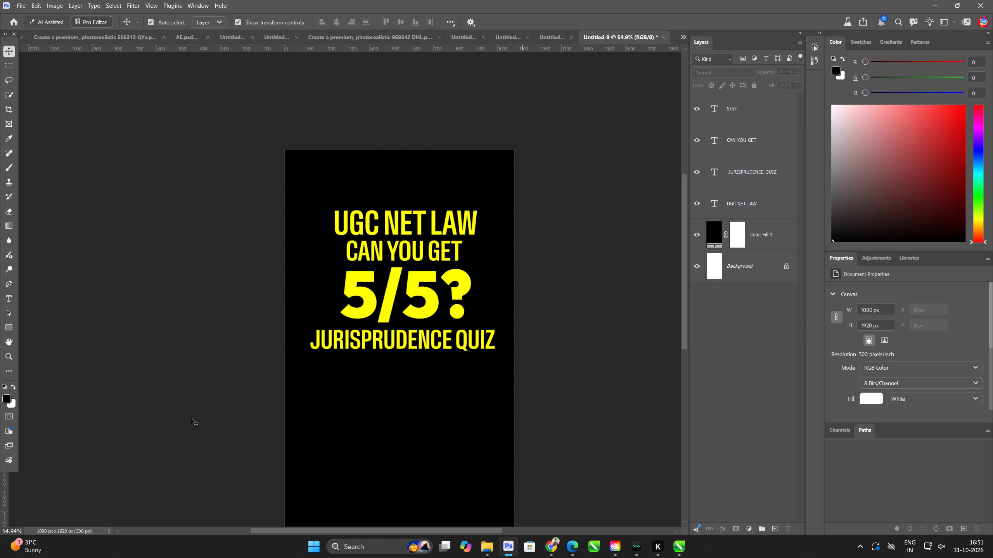
left_click_drag(191, 418, 180, 421)
left_click(337, 22)
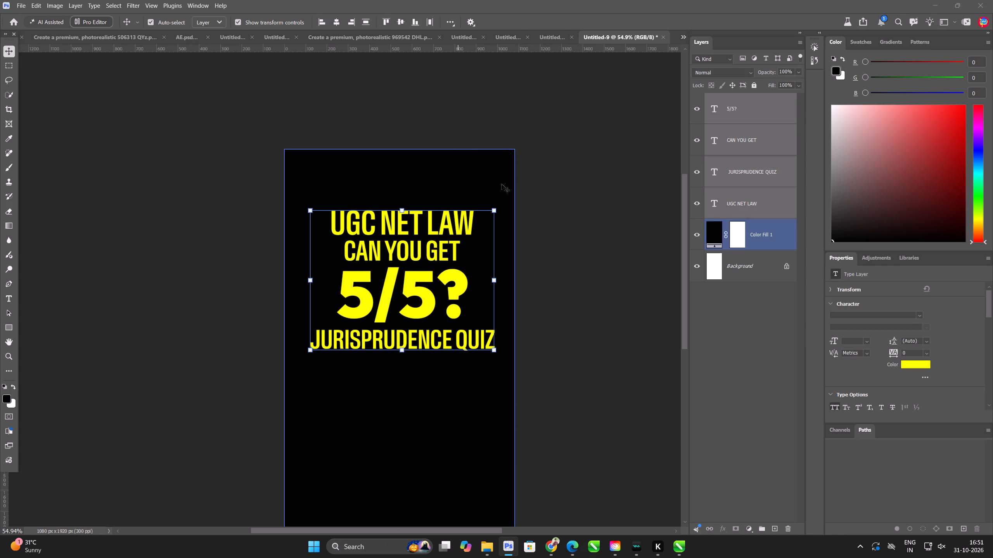
left_click(687, 323)
left_click(576, 272)
Change the font of "UGC NET LAW", "CAN YOU GET" and "JURISPRUDENCE QUIZ" to F37 Judge Bold Extended.
left_click(459, 250)
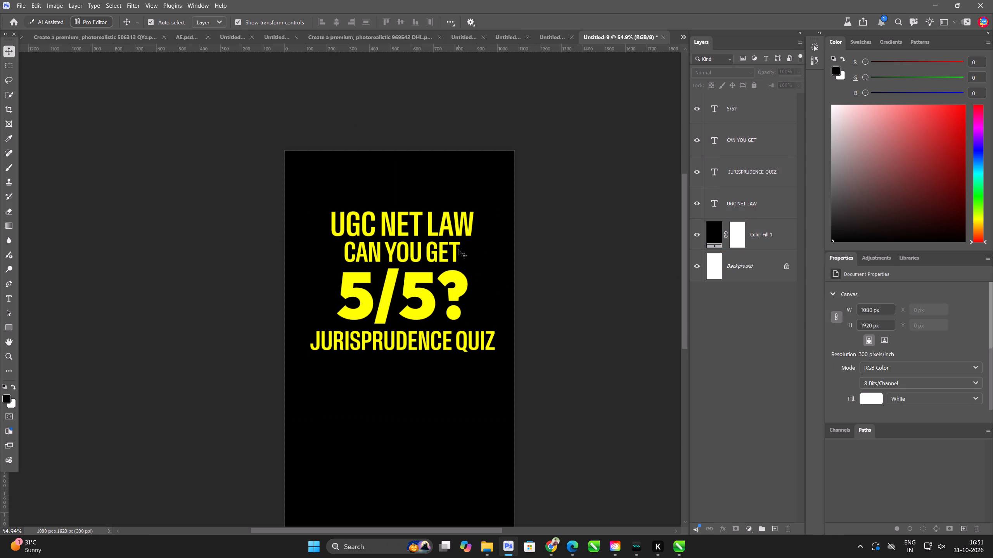
left_click(461, 222)
left_click(437, 256, "shift")
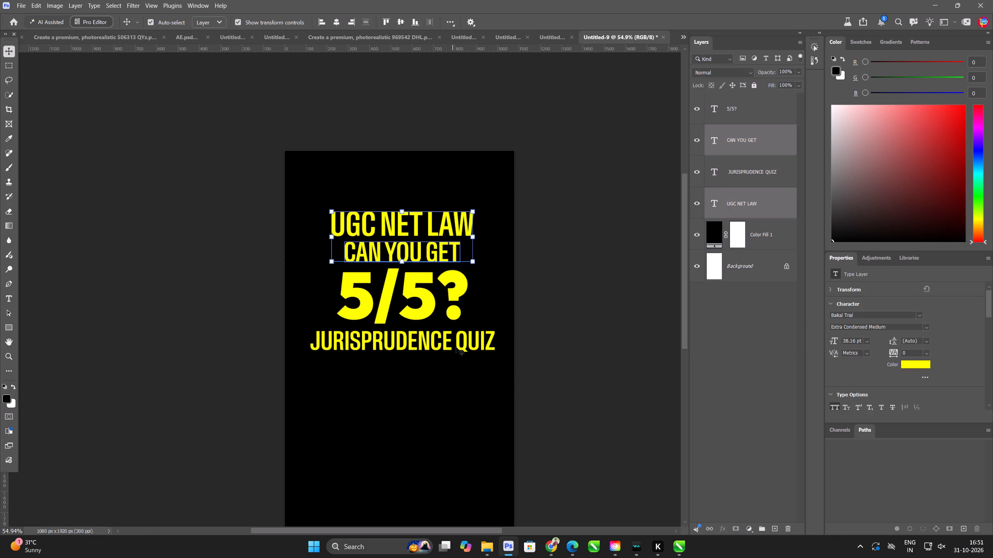
left_click(442, 344, "shift")
left_click(922, 315)
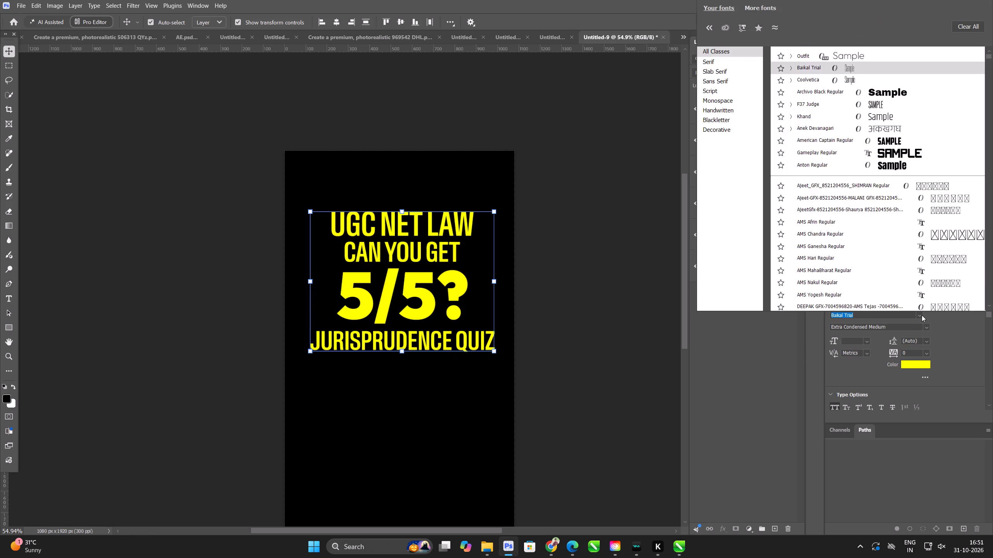
type("F37")
scroll(962, 206, "down", 15)
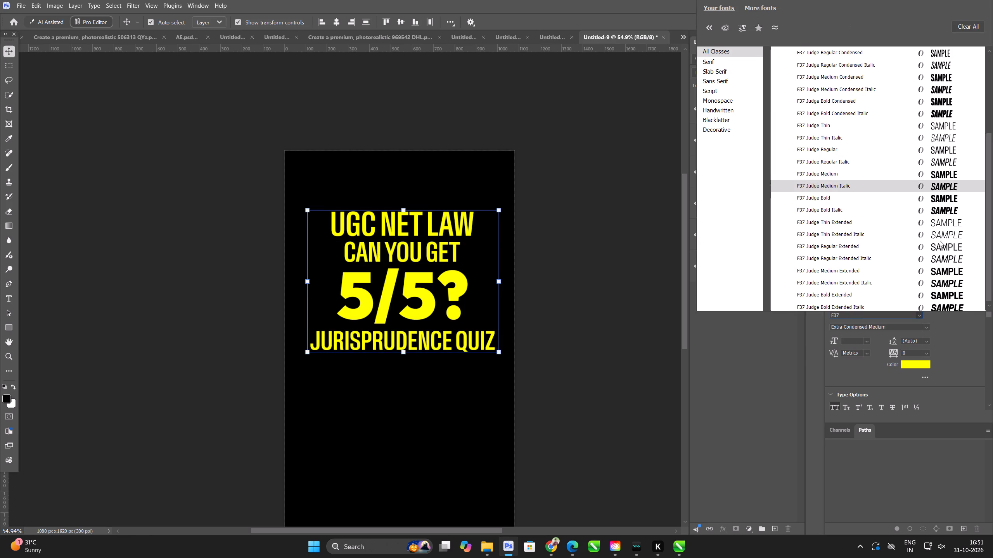
scroll(940, 241, "down", 3)
left_click(945, 295)
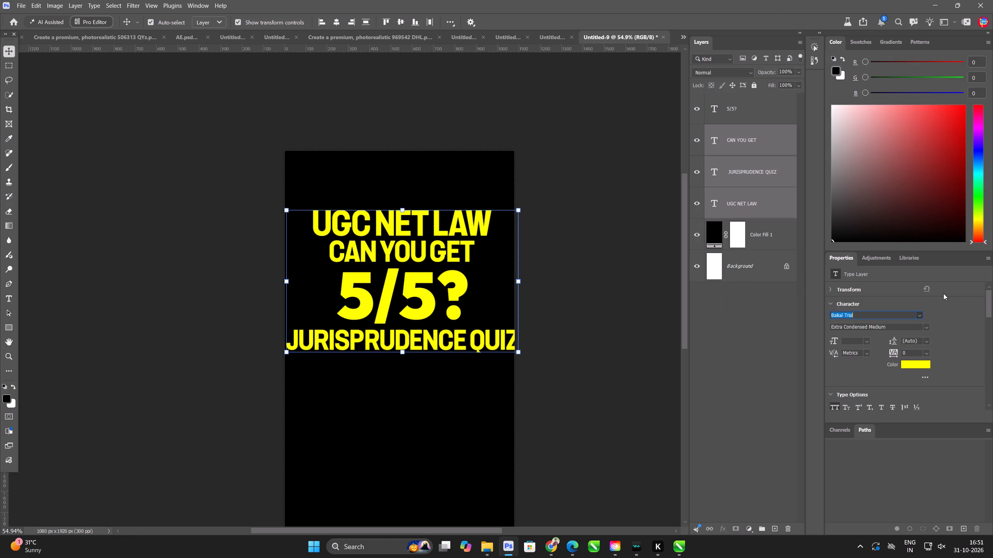
Scale the three F37 Judge text lines together to about 92% so they fit within the canvas width.
left_click_drag(519, 280, 501, 281)
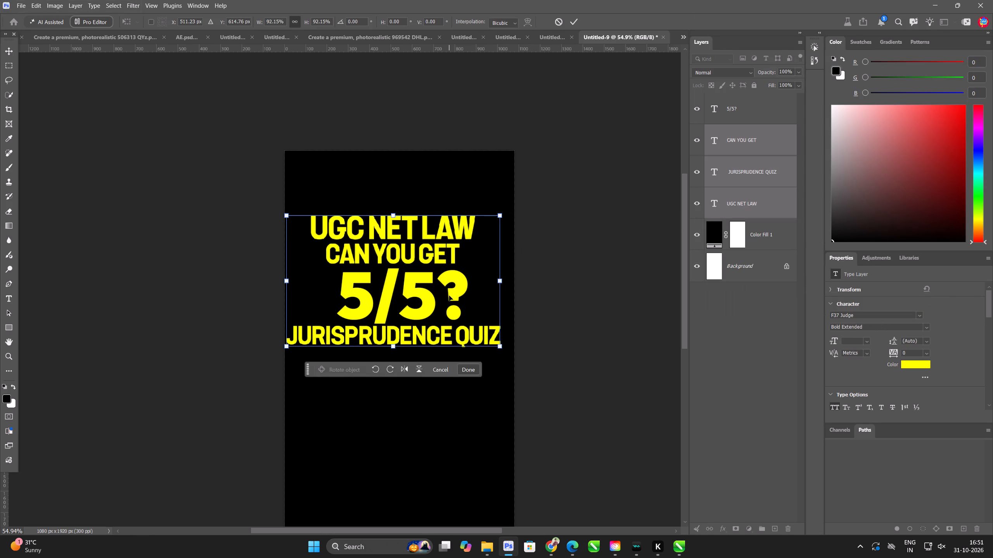
left_click(449, 296)
left_click(576, 21)
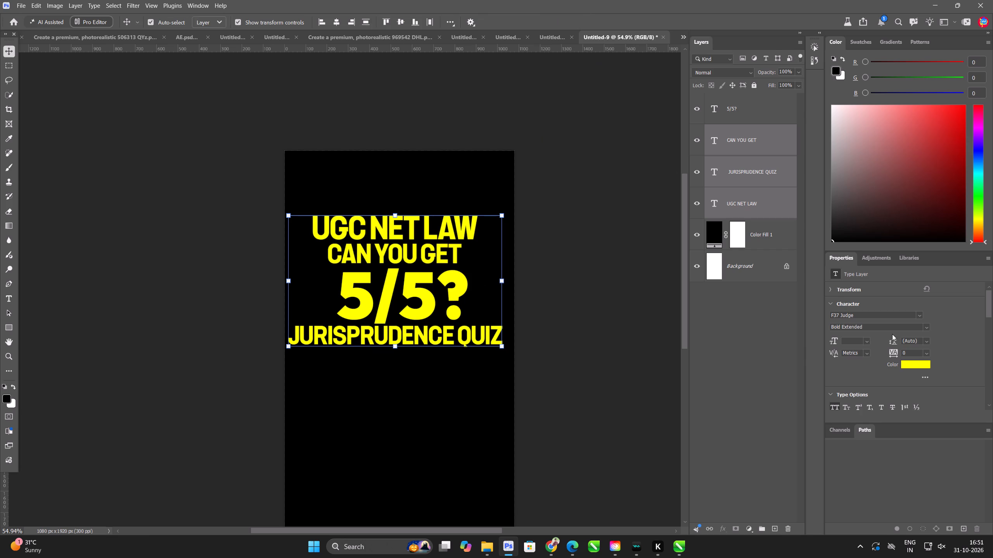
Recolour "UGC NET LAW", "CAN YOU GET" and "JURISPRUDENCE QUIZ" to white (FFFFFF).
left_click(905, 366)
left_click_drag(436, 255, 293, 100)
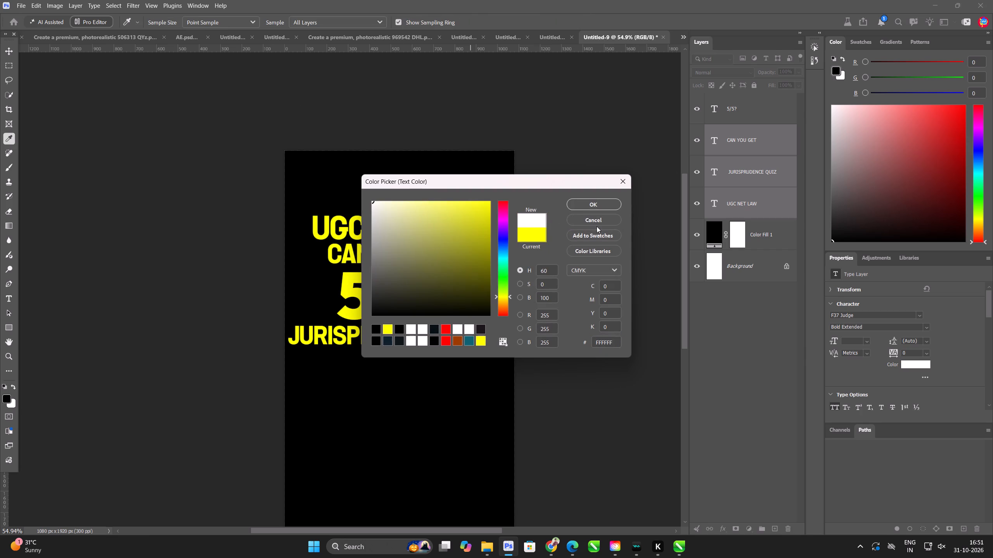
left_click(594, 206)
left_click(609, 238)
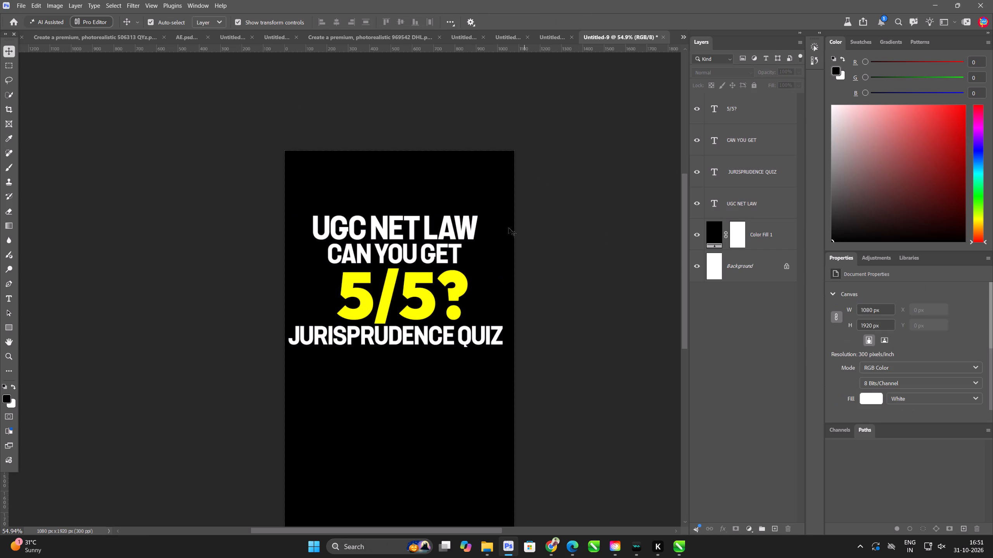
Draw a rectangle about 835 by 138 px over the "UGC NET LAW" text and fill it with red.
scroll(473, 282, "up", 3)
left_click(152, 188)
scroll(292, 184, "up", 4)
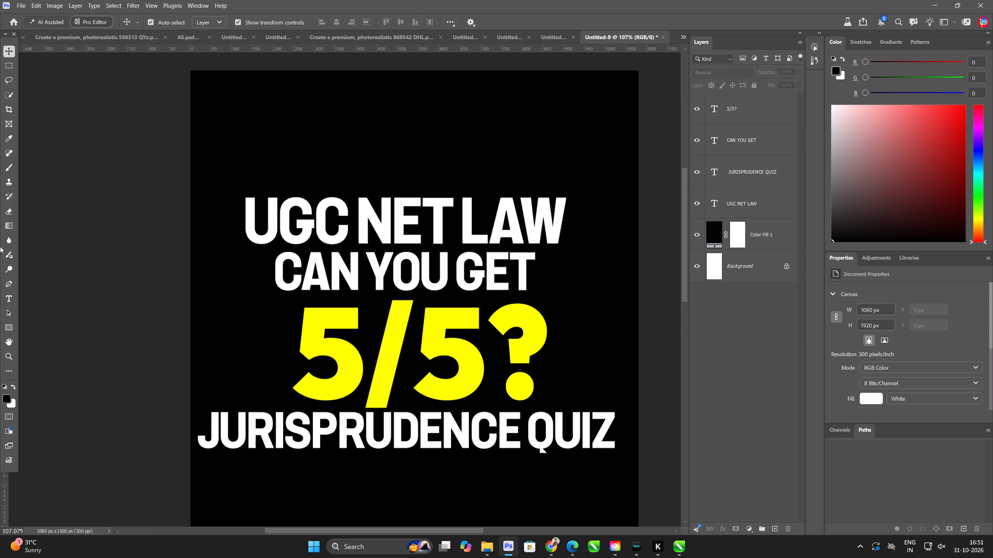
left_click(12, 327)
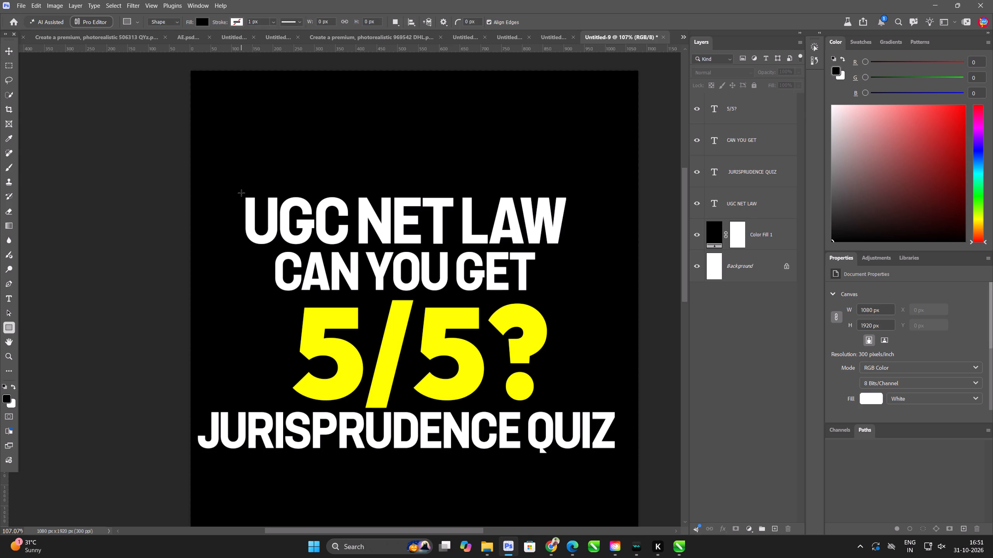
left_click_drag(233, 191, 580, 247)
left_click(211, 21)
left_click(209, 22)
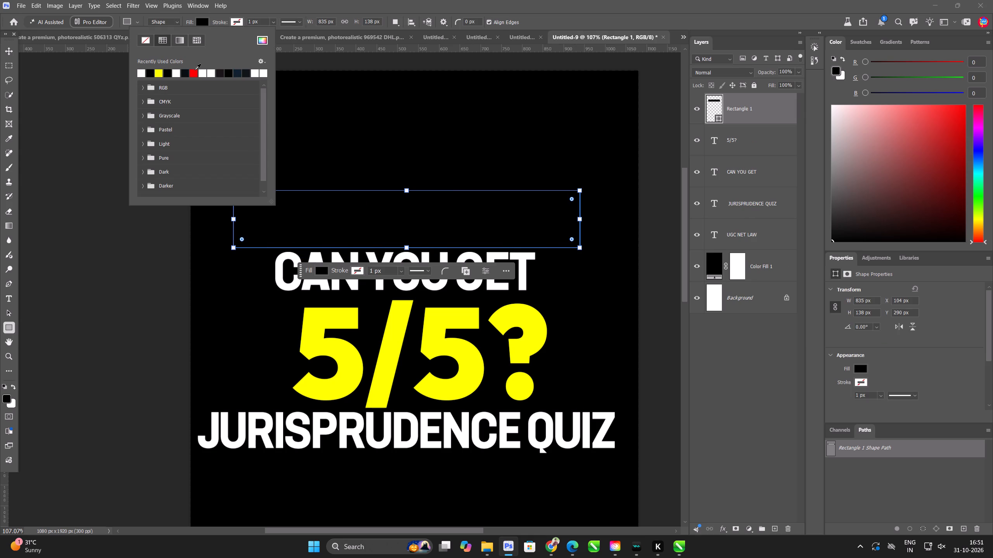
left_click(194, 70)
Move the red rectangle's layer down the stack to just beneath the "UGC NET LAW" text layer.
left_click(11, 48)
key("ctrl+bracketleft")
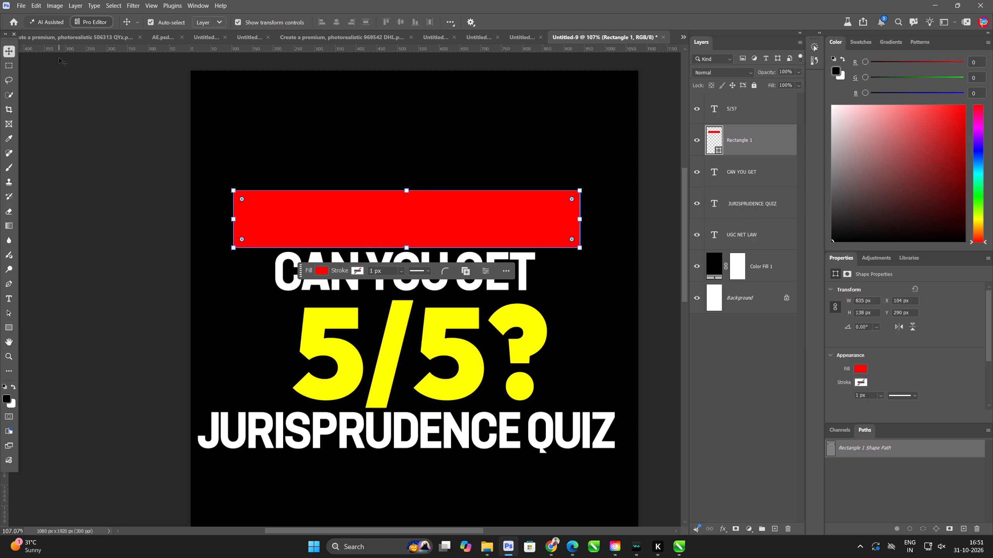
key("ctrl+bracketleft")
key("ctrl+bracketleft")
key("ctrl+bracketleft")
key("ctrl+bracketleft")
key("ctrl+bracketright")
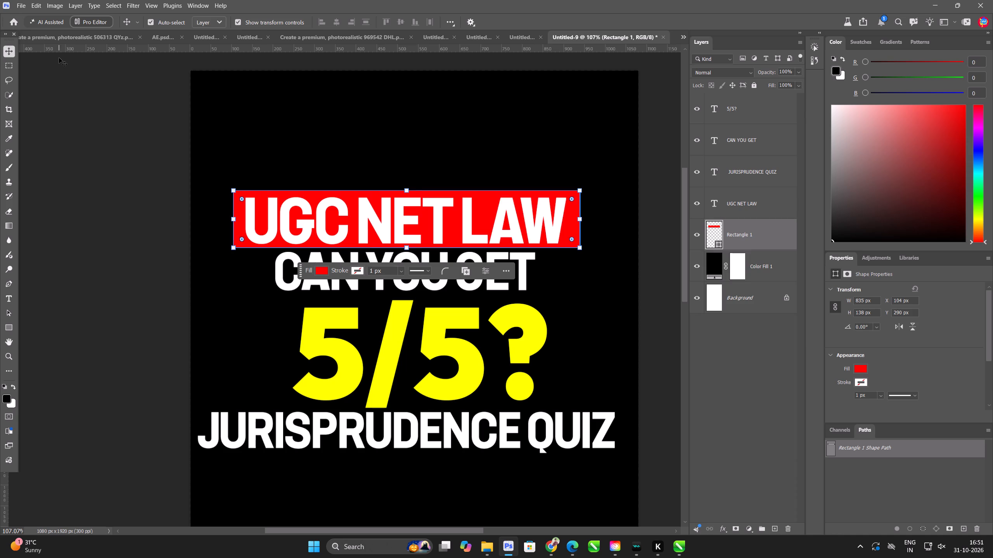
Set alignment to the canvas and centre all four text lines and the red rectangle horizontally on it.
scroll(102, 53, "down", 3)
left_click(130, 160)
left_click(265, 245)
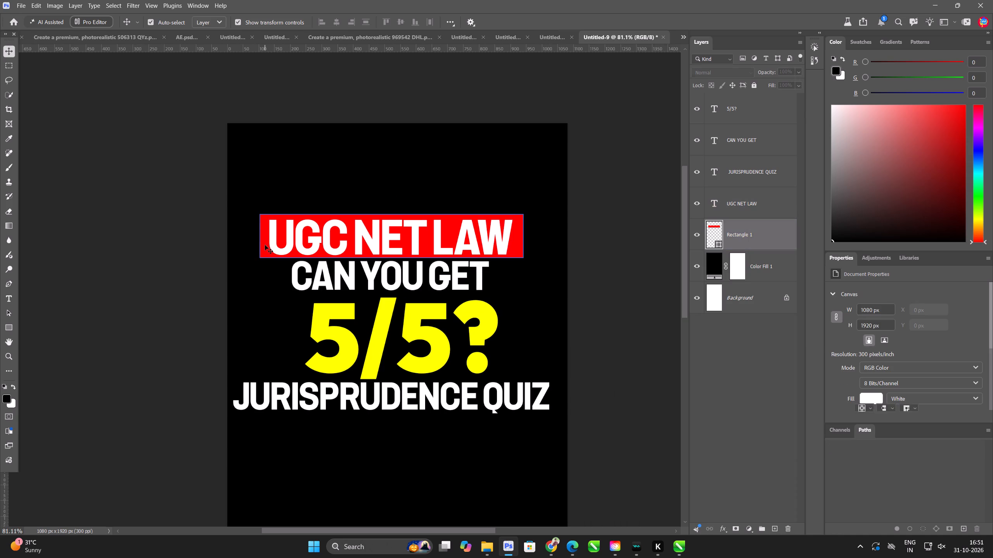
left_click(452, 21)
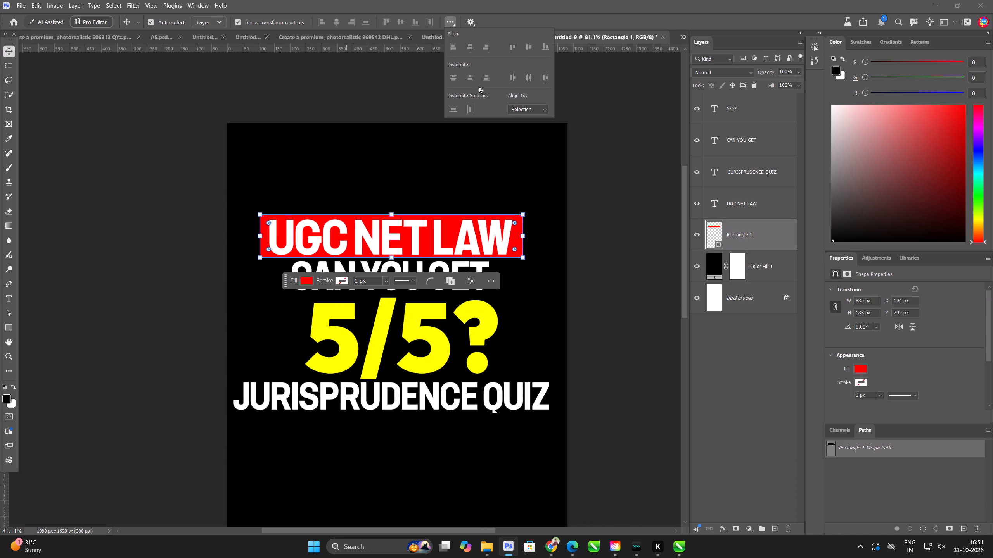
left_click(521, 111)
left_click(524, 126)
left_click(331, 82)
scroll(389, 155, "down", 5)
left_click_drag(493, 159, 278, 353)
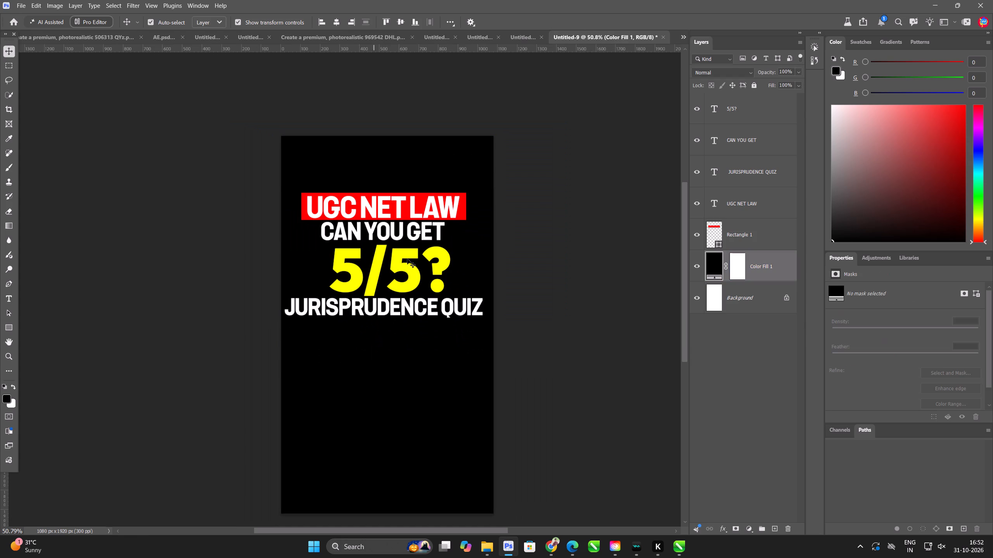
left_click_drag(547, 155, 214, 389)
double_click(336, 19)
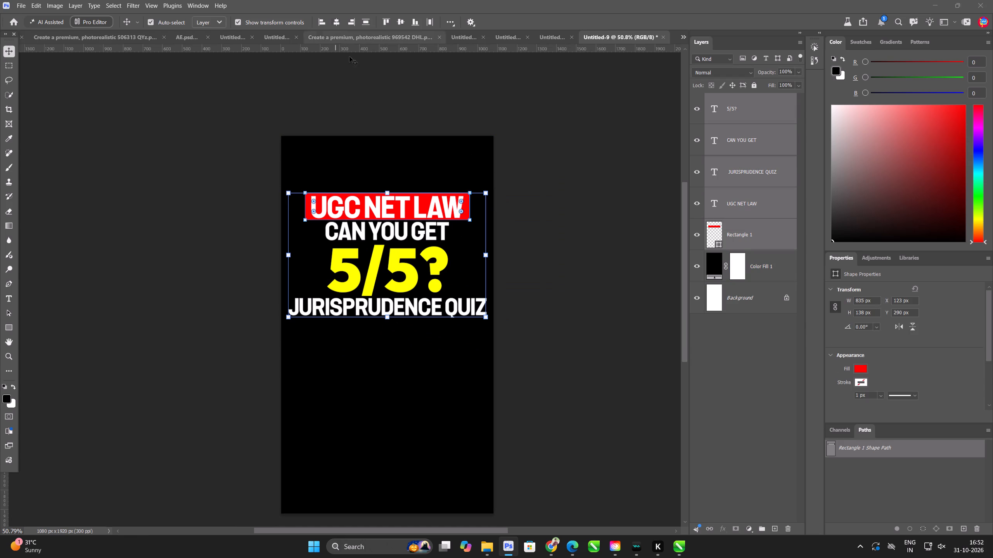
Scale the whole headline block, including the red rectangle, down to about 86%, keeping its top edge and centring.
left_click_drag(388, 321, 389, 301)
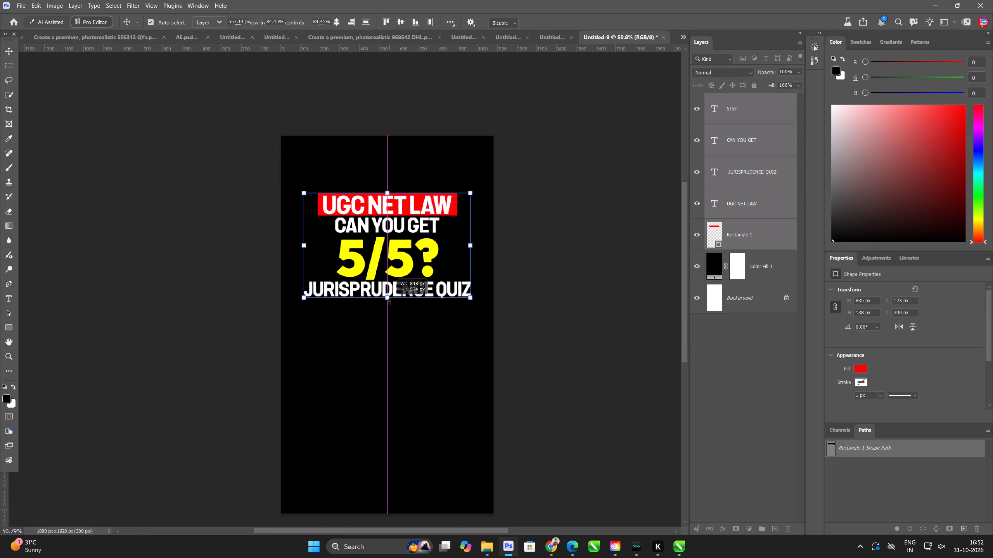
left_click_drag(389, 301, 391, 303)
key("Return")
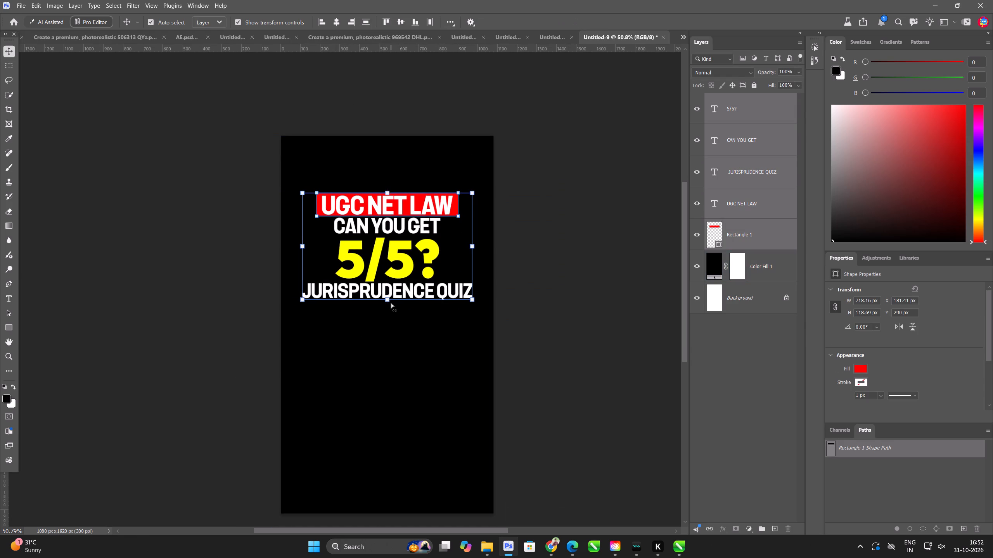
Start placing an embedded image and browse to the logos folder.
key("ctrl+0")
key("ctrl+shift+m")
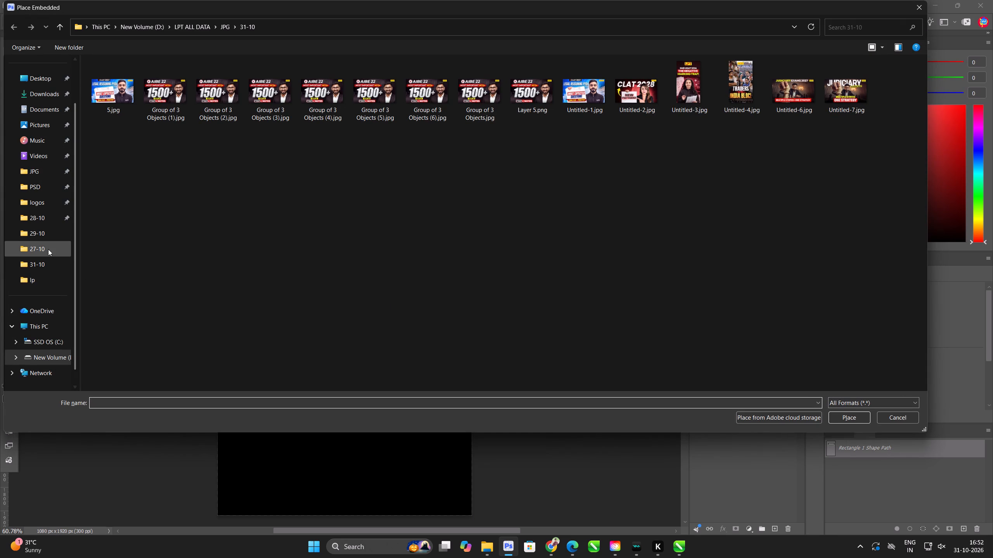
left_click(53, 198)
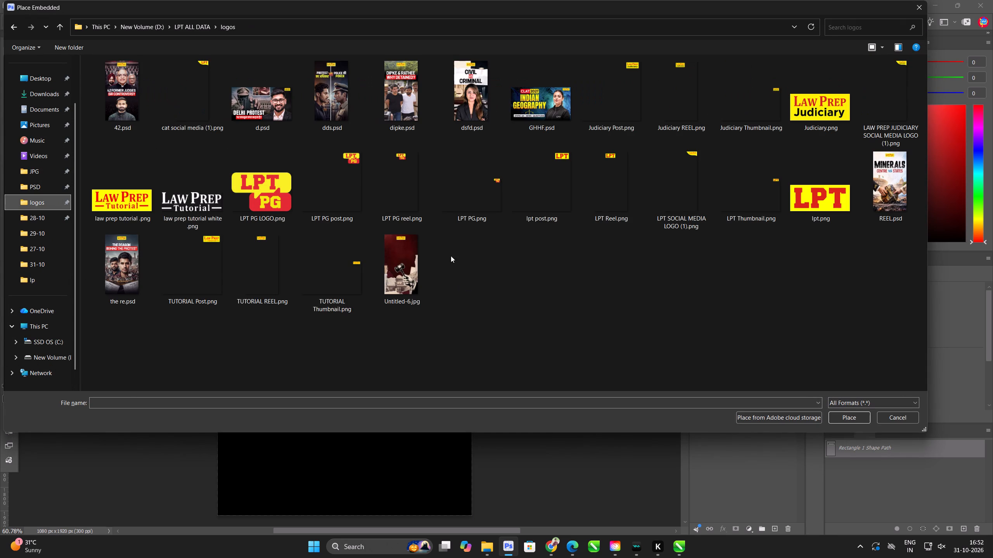
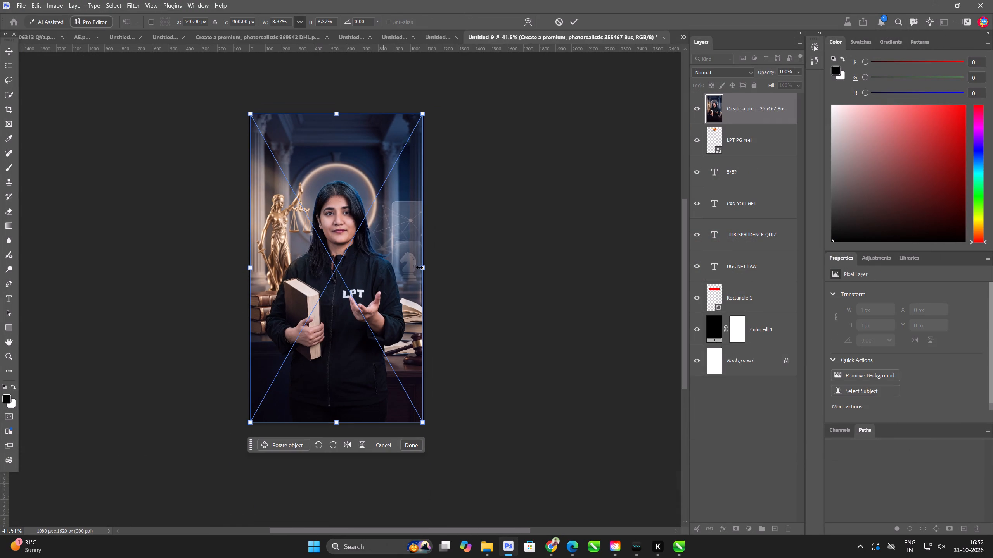
Enlarge the placed teacher image to about 1108 × 1985 px and move it down to Y 457 px.
left_click_drag(424, 267, 430, 267)
left_click_drag(385, 258, 385, 335)
key("Return")
Reorder the teacher image layer so it sits directly above the black colour fill, behind the logo, headline and red banner.
key("ctrl+bracketleft")
key("ctrl+bracketleft")
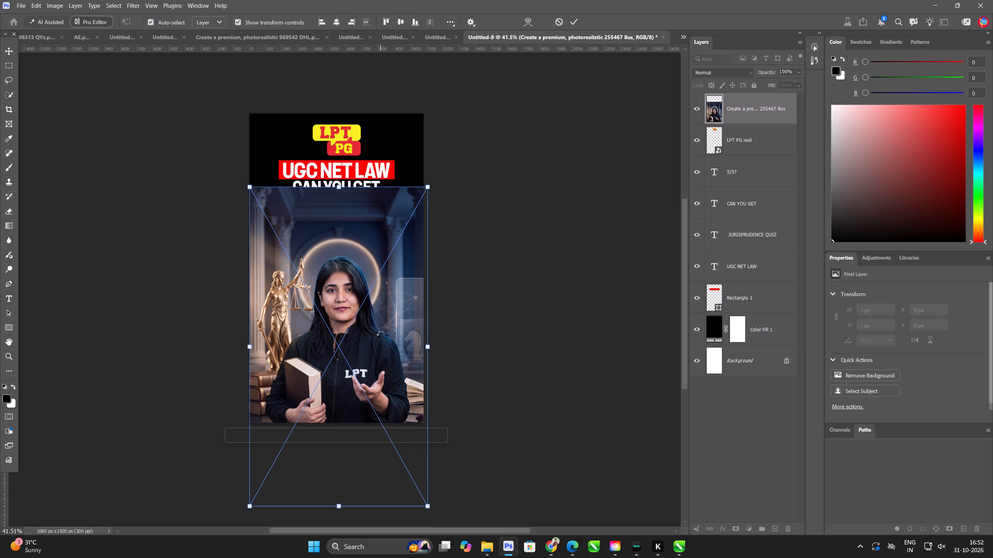
key("ctrl+bracketleft")
key("ctrl+bracketleft")
key("ctrl+bracketleft")
key("ctrl+bracketleft")
key("ctrl+bracketleft")
key("ctrl+bracketleft")
key("ctrl+bracketleft")
key("ctrl+bracketleft")
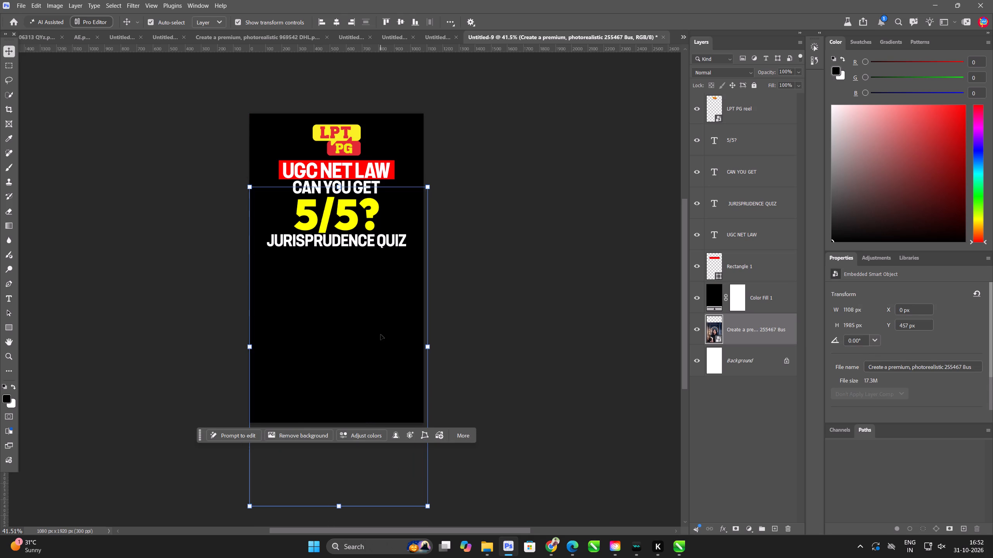
key("ctrl+bracketright")
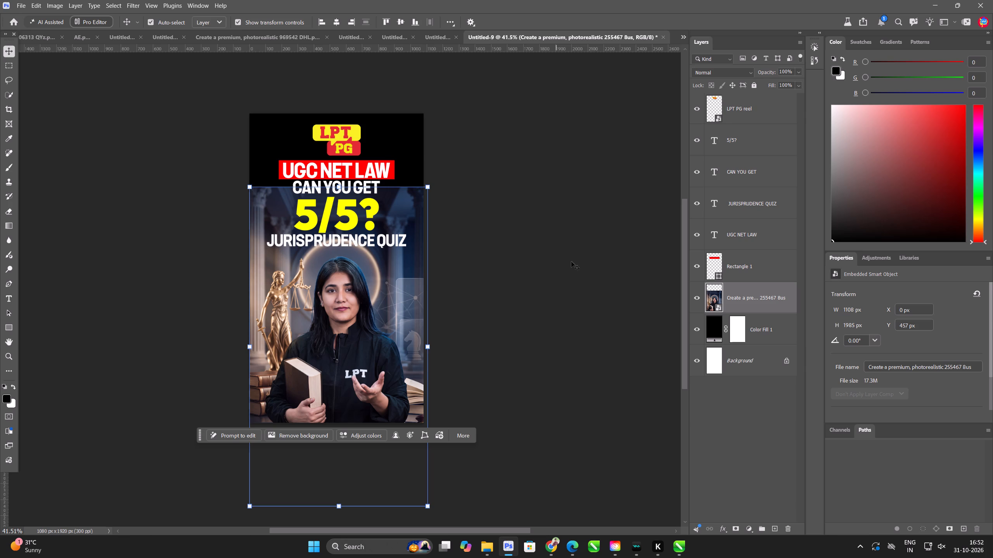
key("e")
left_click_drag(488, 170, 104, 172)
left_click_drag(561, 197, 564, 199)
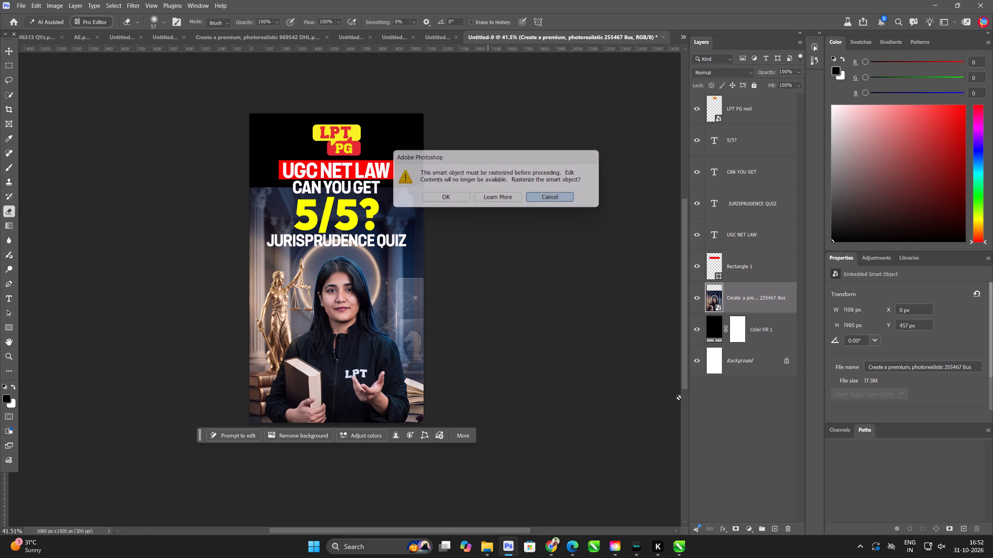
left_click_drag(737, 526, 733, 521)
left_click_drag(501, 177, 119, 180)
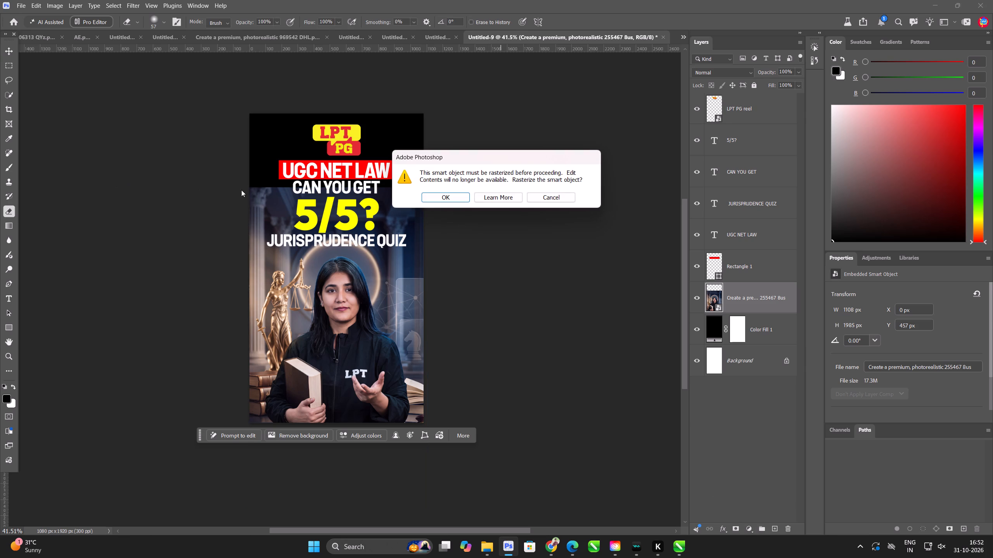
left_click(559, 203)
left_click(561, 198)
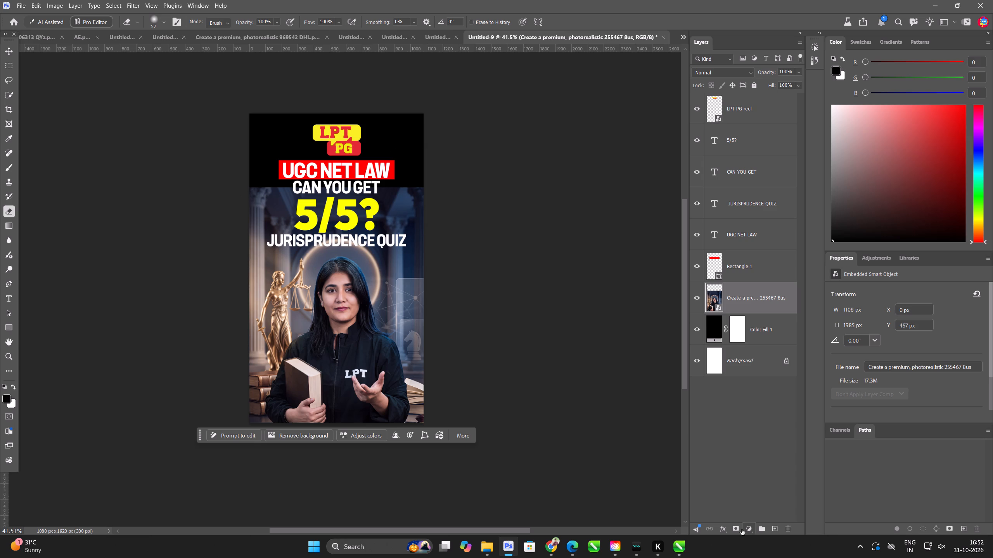
Add a layer mask to the teacher image and fade its upper part into the black with a very large soft eraser.
left_click(742, 529)
left_click_drag(475, 215, 70, 181)
left_click_drag(425, 210, 379, 254)
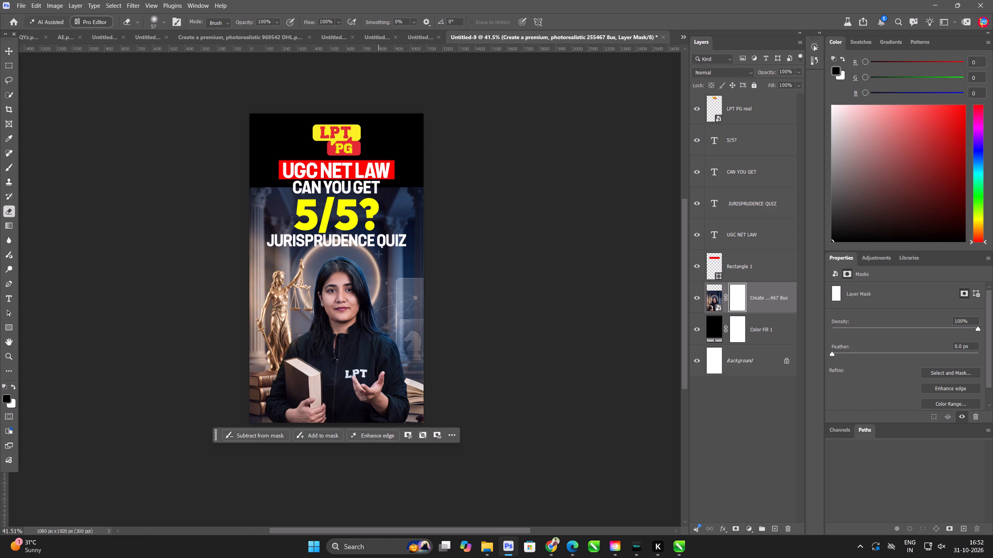
left_click_drag(379, 254, 416, 183)
key("x")
left_click_drag(447, 180, 488, 199)
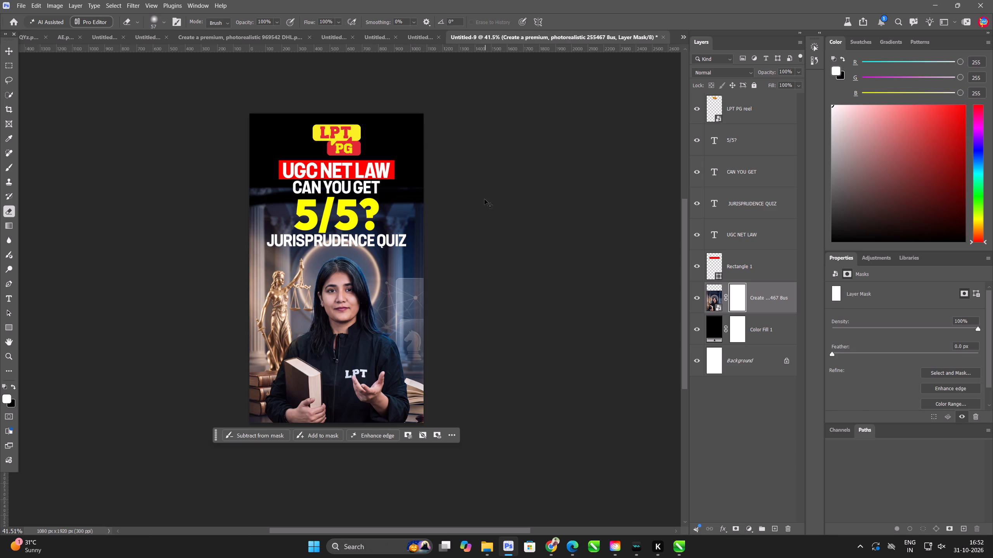
key("ctrl+z")
right_click_drag(364, 202, 409, 208)
right_click_drag(331, 182, 409, 185, "alt")
left_click_drag(457, 157, 200, 163)
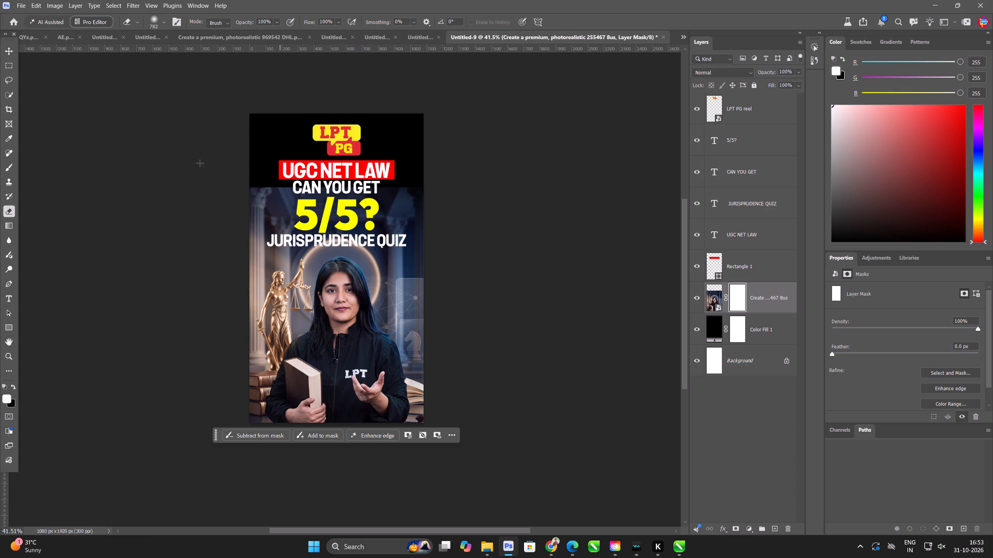
left_click_drag(200, 163, 352, 191)
key("ctrl+z")
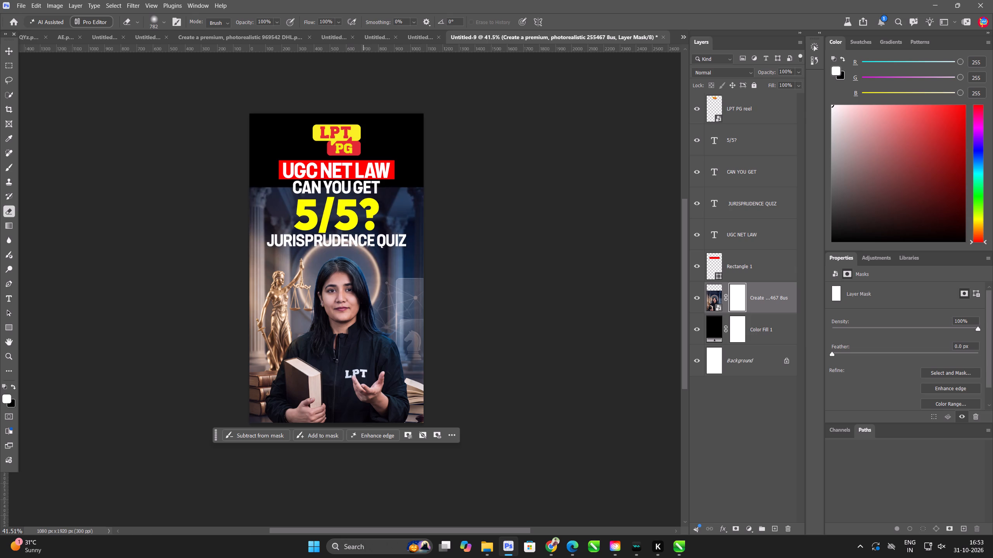
right_click_drag(374, 238, 466, 241, "alt")
left_click_drag(456, 138, 439, 105)
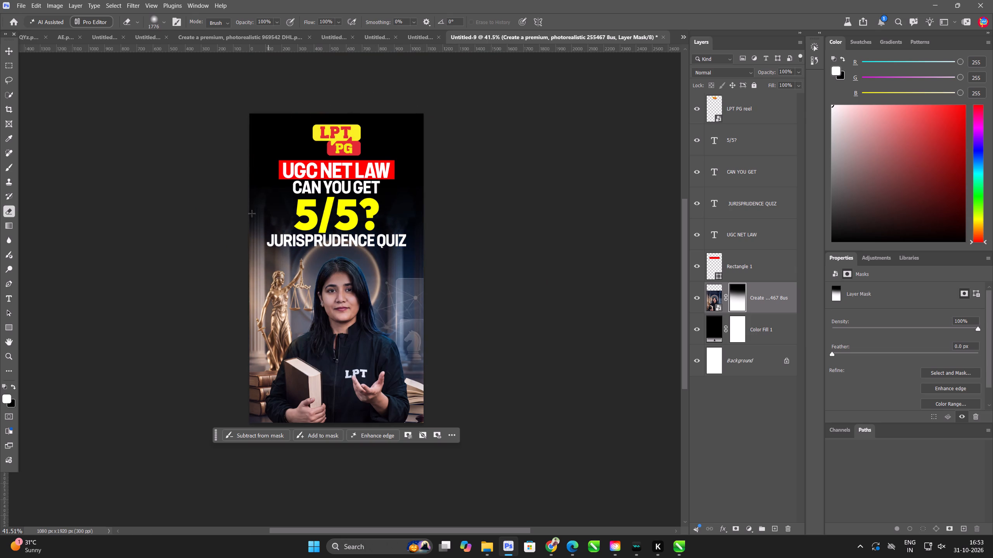
Paint white on the mask over the teacher's face and glowing ring with a soft 727 px brush at 0% hardness.
scroll(302, 216, "up", 4)
key("b")
right_click_drag(379, 358, 318, 363, "alt")
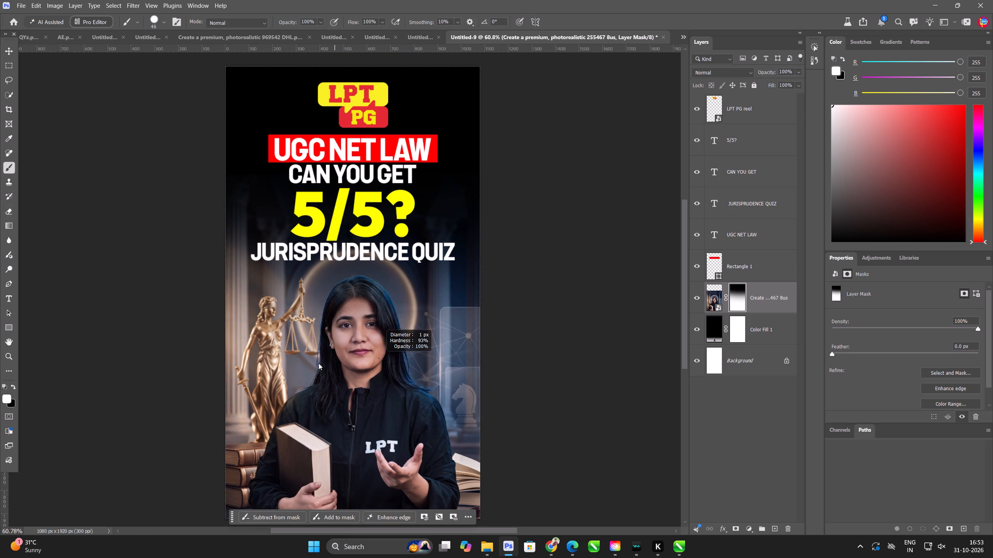
right_click_drag(318, 363, 274, 372, "alt")
right_click_drag(402, 282, 403, 29, "alt")
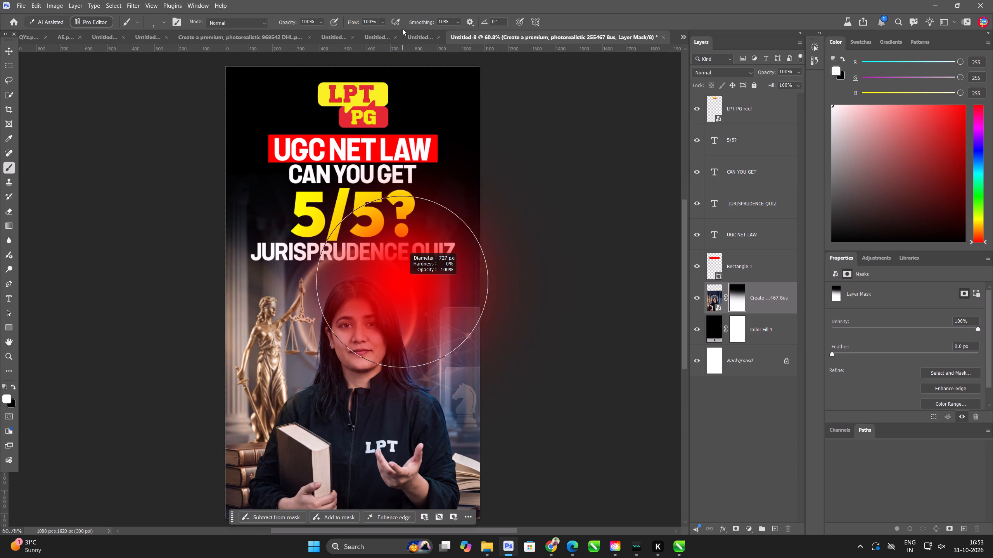
triple_click(360, 352)
left_click(360, 352)
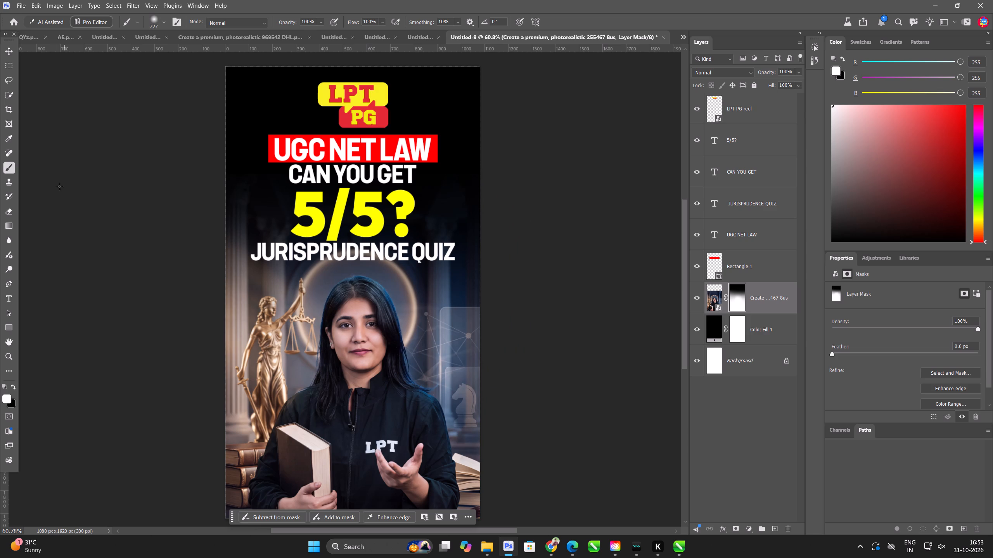
Duplicate the masked teacher image, flip the copy vertically and position it over the top of the canvas behind the logo.
left_click(7, 55)
scroll(511, 265, "down", 5)
left_click(536, 207)
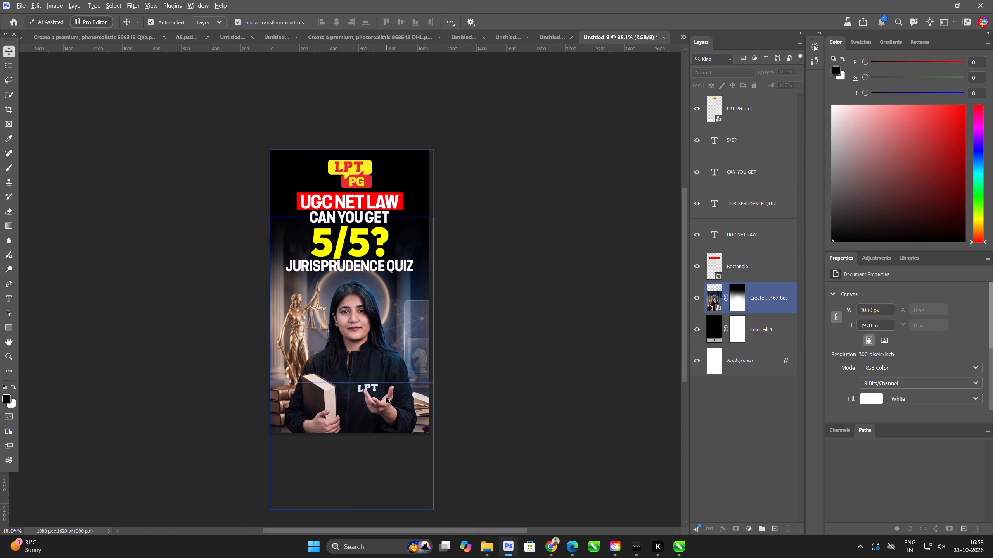
left_click_drag(386, 398, 388, 283, "alt")
key("ctrl+t")
left_click_drag(375, 420, 376, 415)
left_click_drag(404, 324, 400, 121)
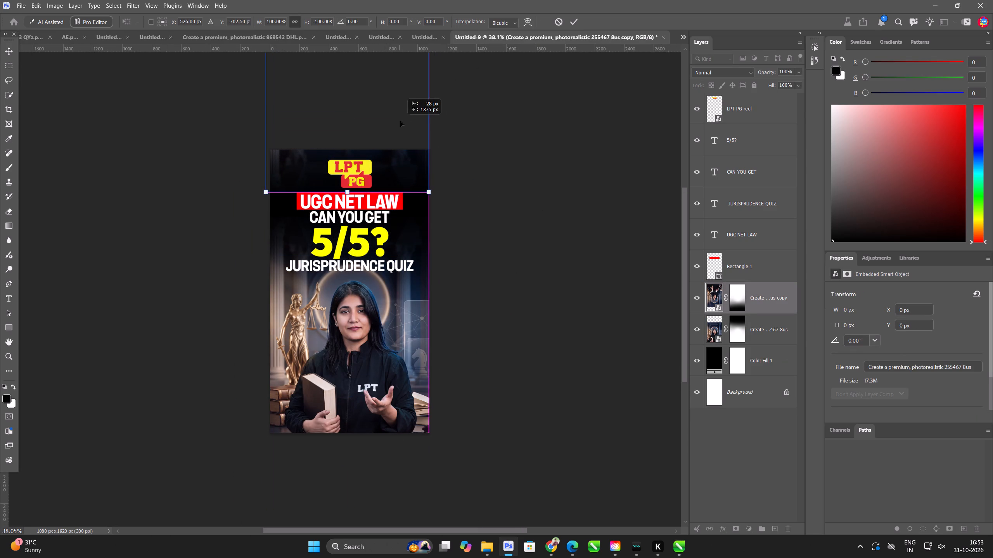
left_click_drag(400, 121, 402, 124)
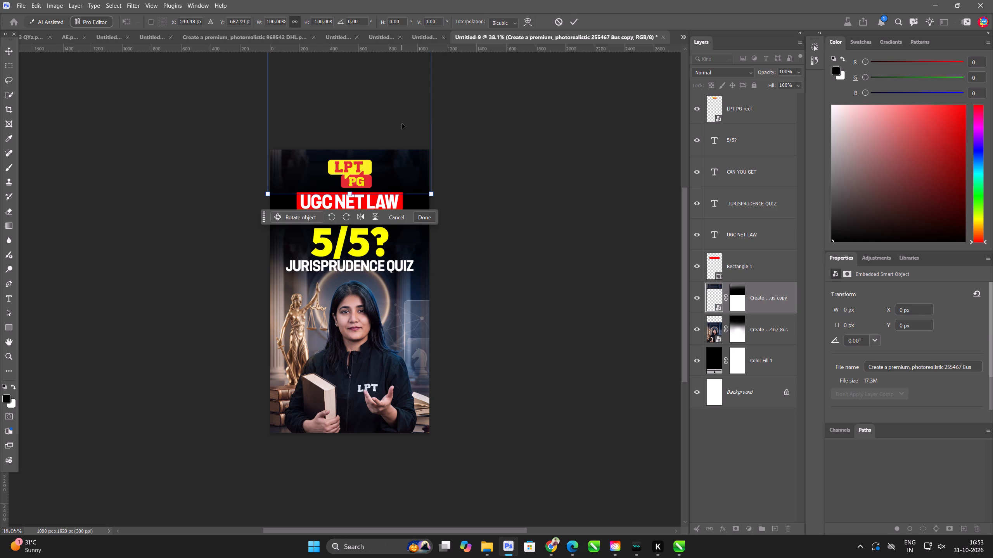
key("Return")
left_click(162, 287)
Nudge the LPT PG logo up slightly, and raise the UGC NET LAW text with its red banner to Y 277 px.
scroll(345, 214, "up", 8)
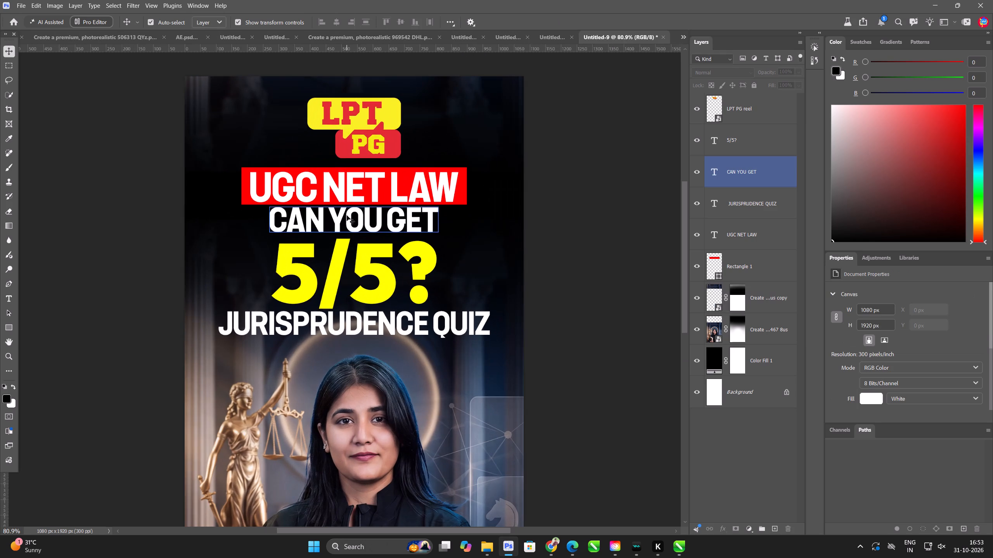
left_click_drag(368, 134, 368, 129)
left_click_drag(587, 238, 581, 235)
scroll(494, 208, "up", 5)
left_click(441, 195)
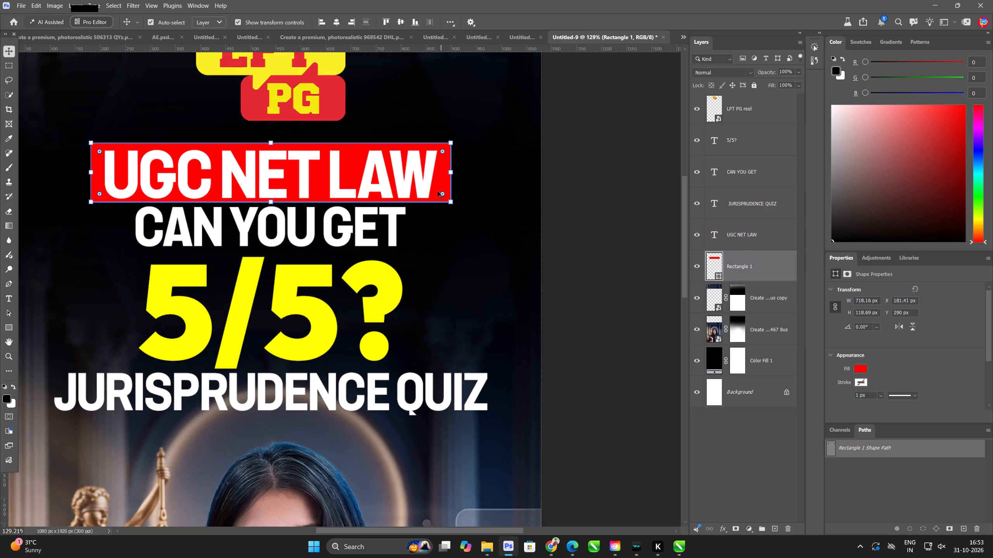
left_click(423, 186, "shift")
left_click_drag(419, 184, 419, 177)
scroll(425, 186, "down", 5)
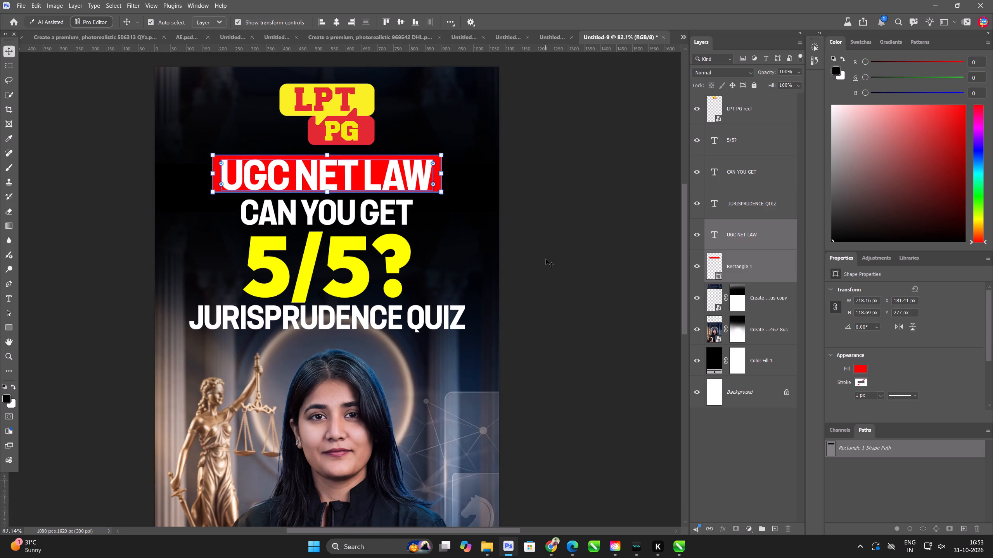
left_click(549, 259)
Move the JURISPRUDENCE QUIZ text down about 17 px, keeping it horizontally centred.
scroll(326, 281, "up", 3)
left_click_drag(331, 324, 331, 332)
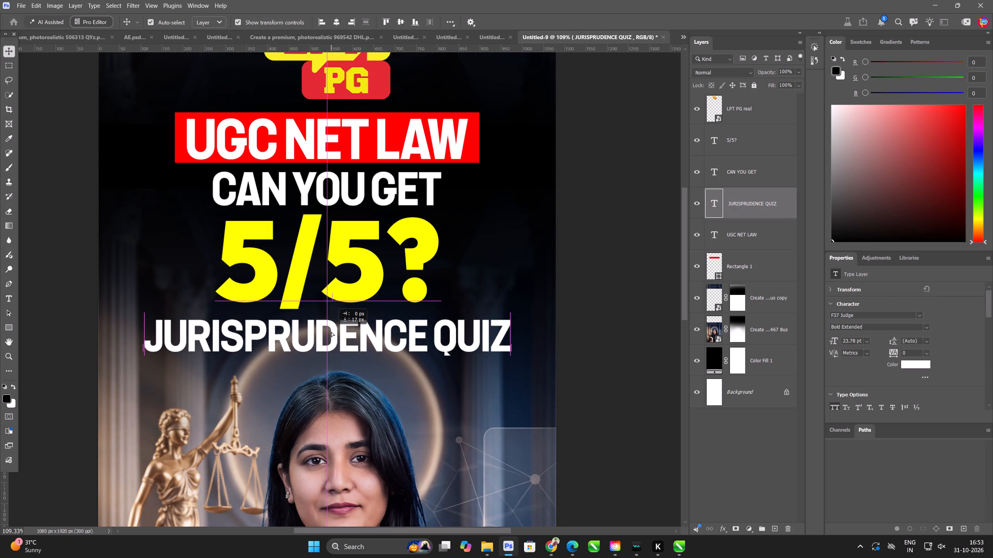
left_click_drag(331, 332, 331, 331)
Duplicate the red banner behind JURISPRUDENCE QUIZ and resize the copy to about 899 × 102 px to frame the text.
left_click_drag(474, 156, 470, 320, "alt")
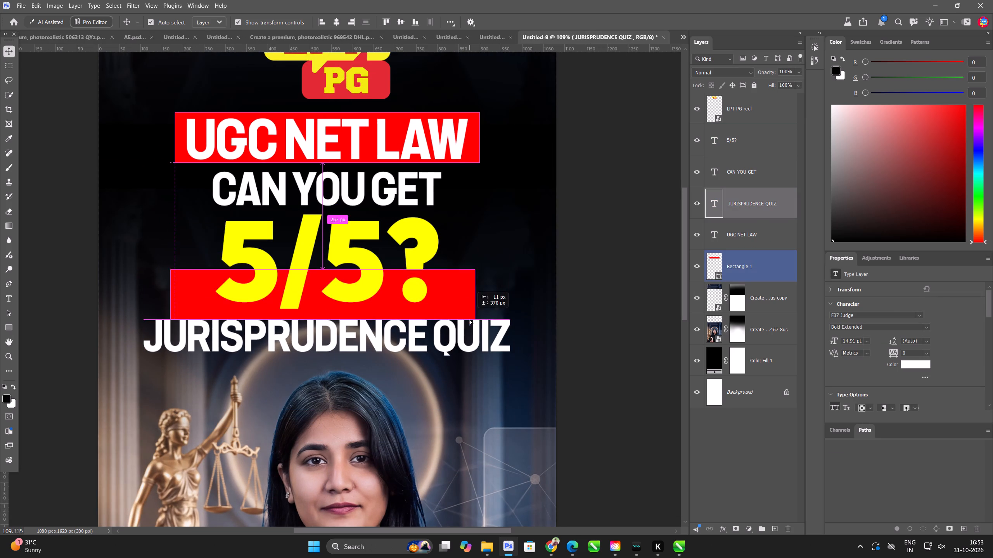
left_click_drag(470, 320, 438, 355, "alt")
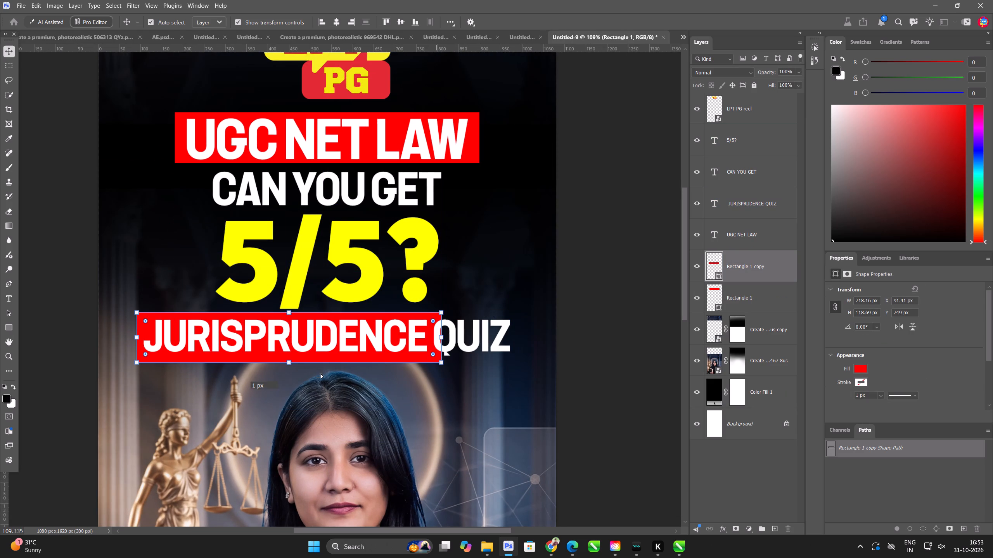
left_click_drag(290, 367, 290, 363, "shift")
left_click(350, 327)
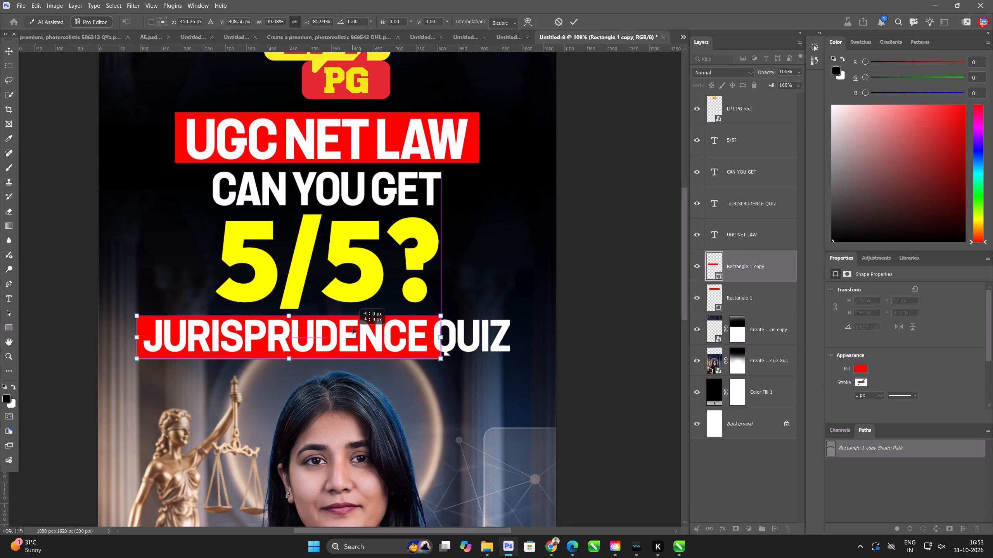
left_click_drag(441, 337, 519, 346, "shift")
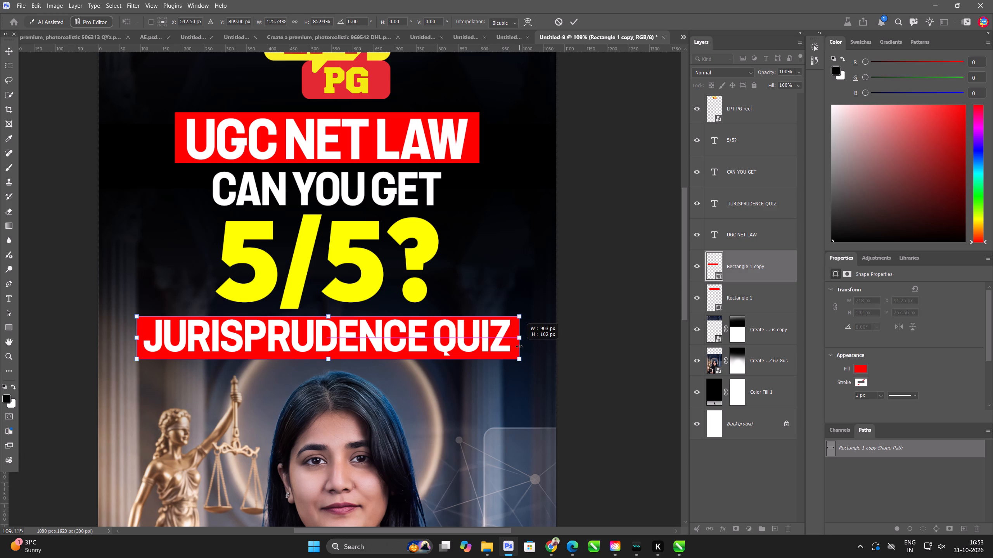
left_click_drag(519, 346, 518, 346, "shift")
key("Return")
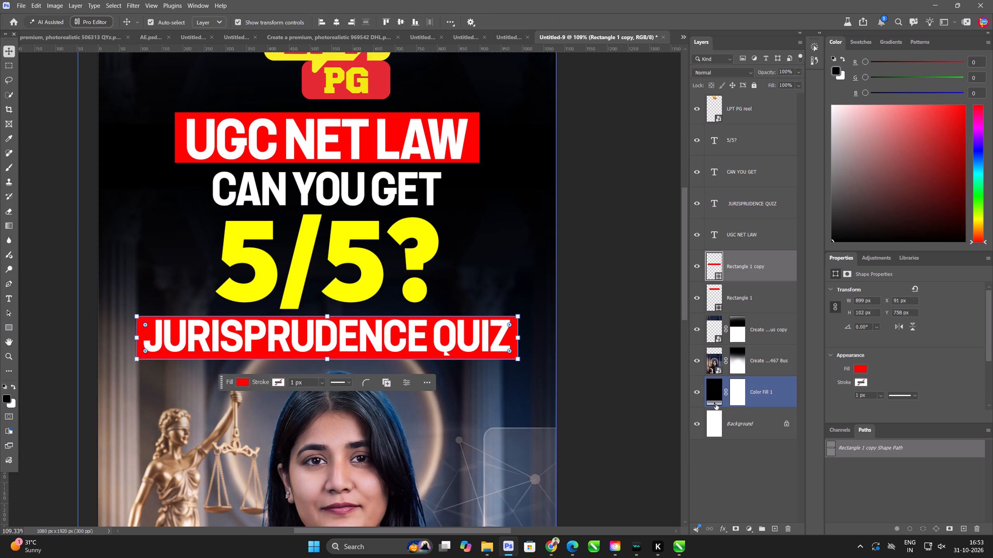
Change the fill of the banner behind JURISPRUDENCE QUIZ to yellow.
left_click(867, 370)
left_click(881, 405)
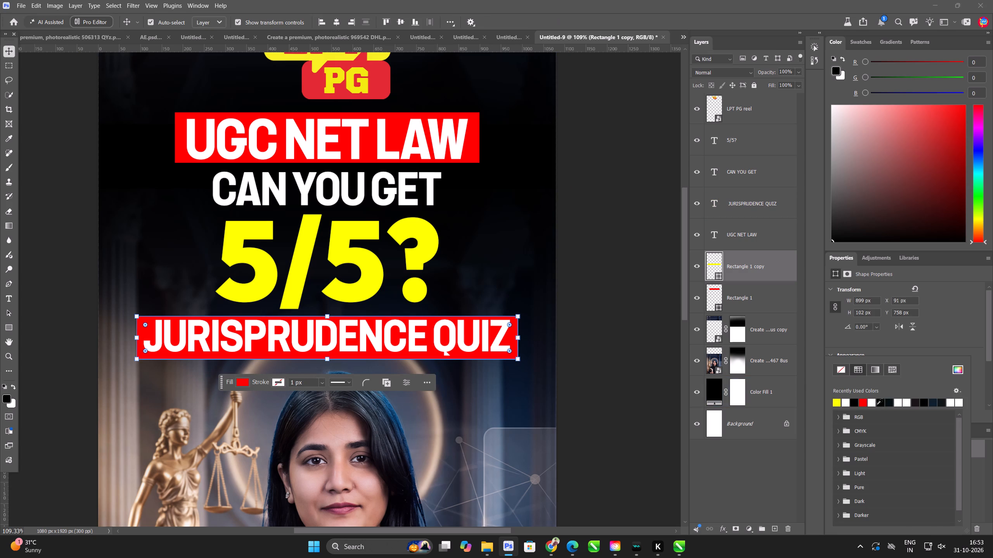
left_click(630, 338)
Change the JURISPRUDENCE QUIZ text colour to black, sampled from the dark background.
left_click(432, 344)
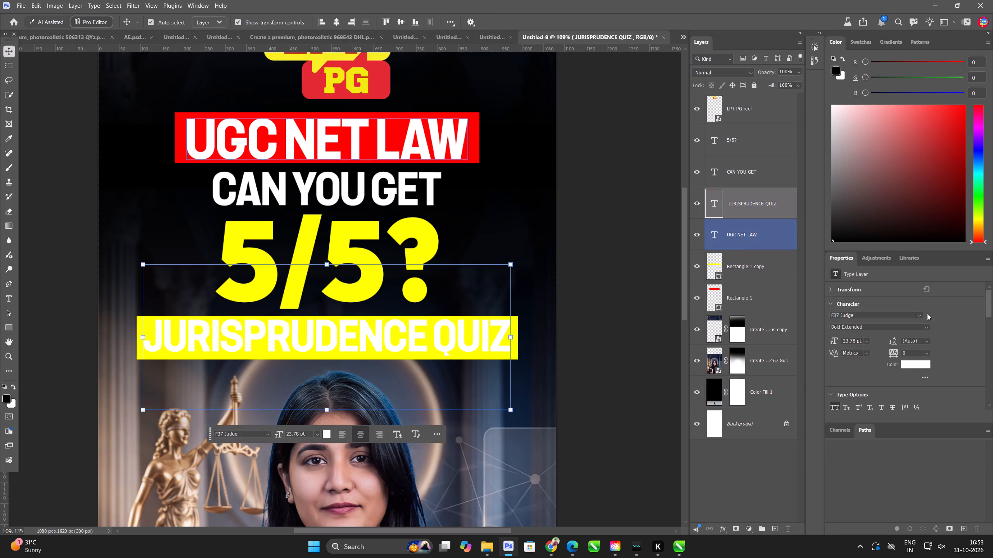
left_click(924, 364)
left_click(545, 178)
left_click(545, 155)
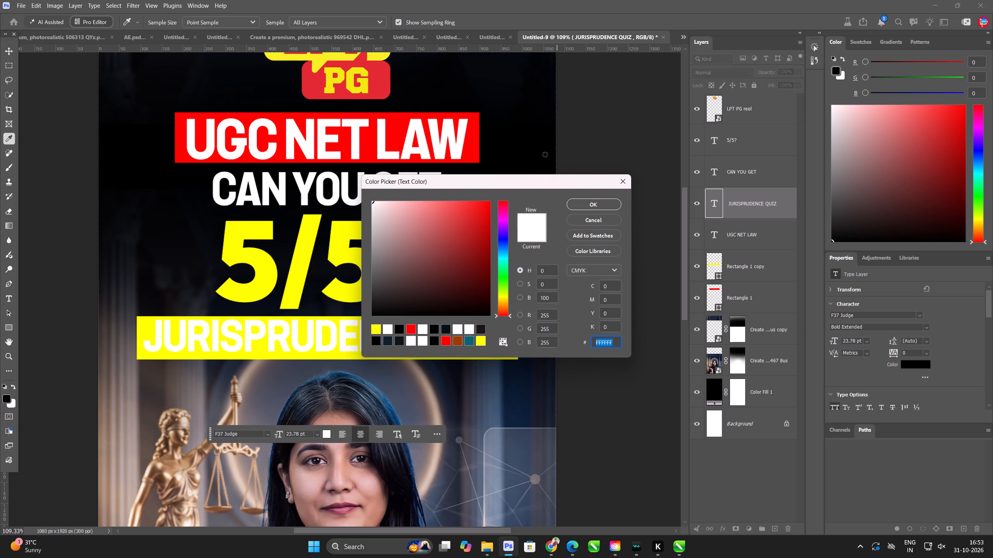
left_click(602, 208)
scroll(563, 217, "down", 5)
left_click(618, 310)
scroll(445, 296, "up", 1)
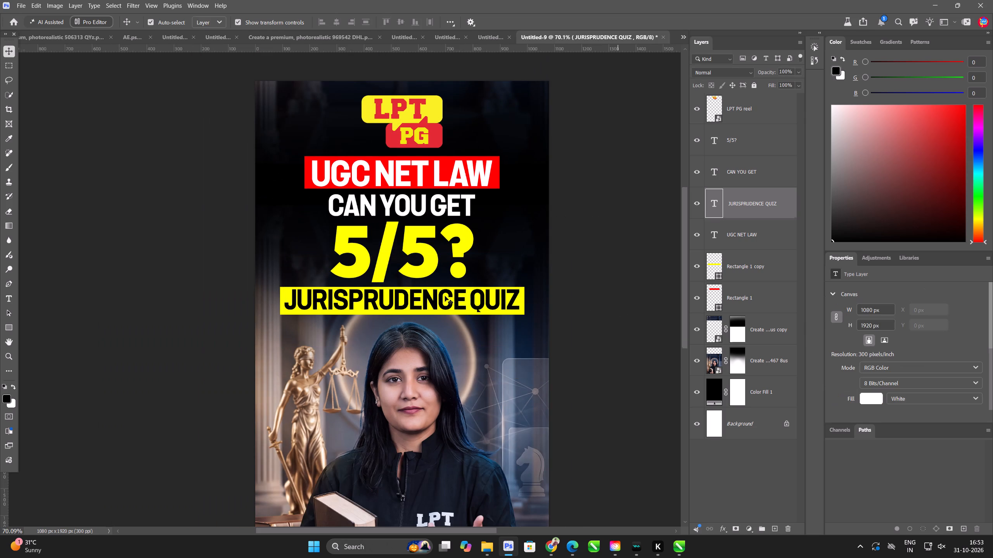
Nudge the JURISPRUDENCE QUIZ text slightly to centre it on its yellow banner.
scroll(445, 296, "up", 2)
left_click_drag(454, 294, 457, 299)
scroll(457, 299, "down", 13)
left_click(306, 316)
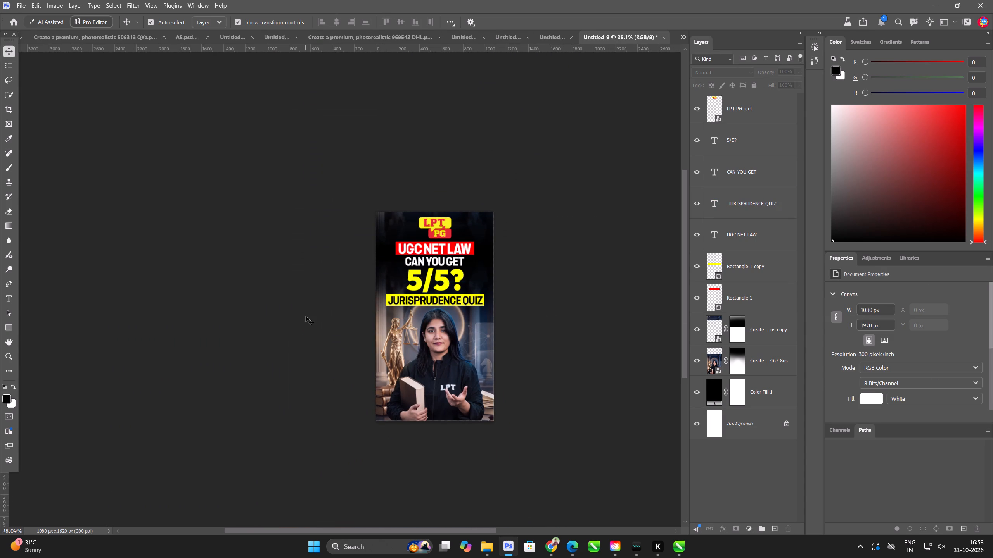
Stamp all visible layers into a new merged layer on top and convert it to a smart object.
key("ctrl+alt+a")
key("ctrl+alt+shift+e")
key("ctrl+alt+q")
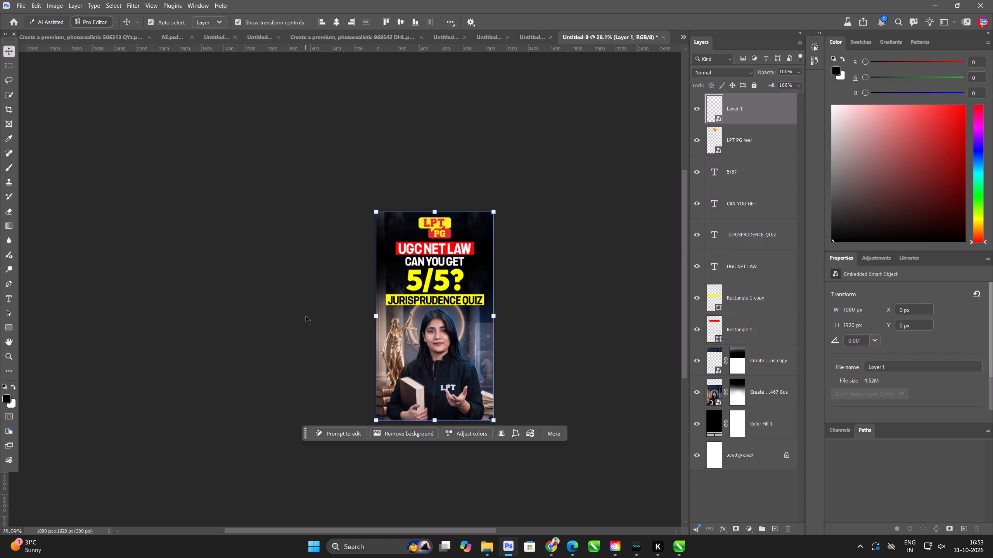
Apply the TONE user preset to the merged smart object layer with the Camera Raw Filter.
key("ctrl+shift+a")
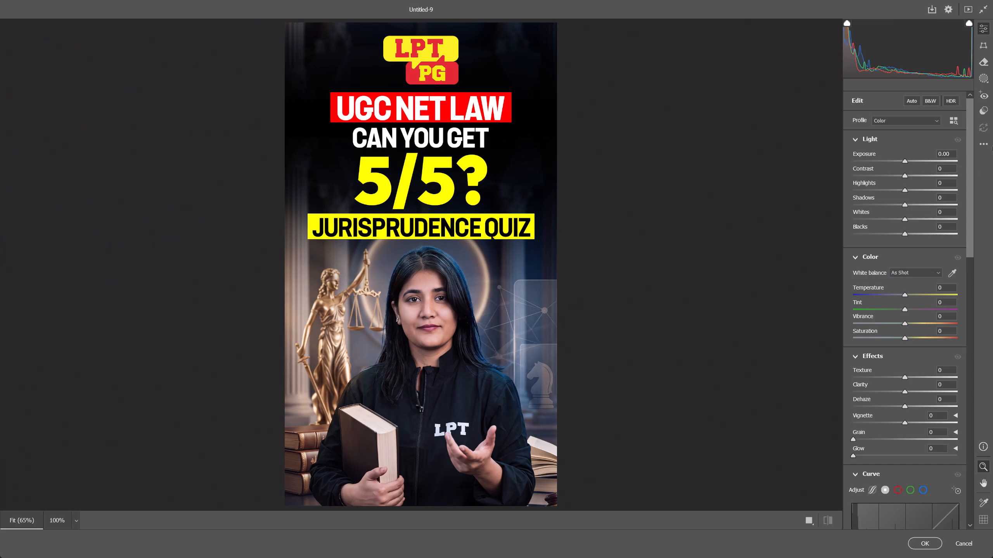
left_click(985, 112)
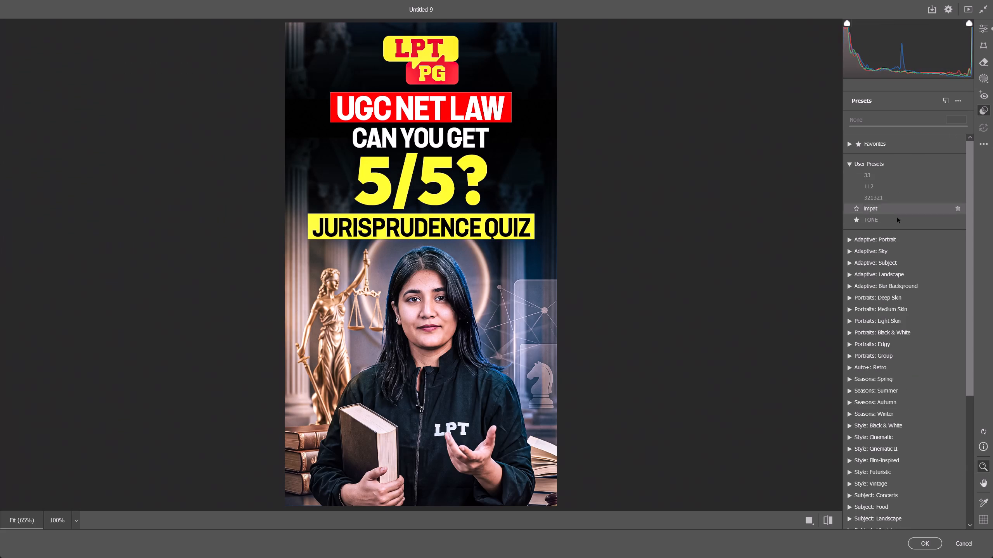
left_click(900, 217)
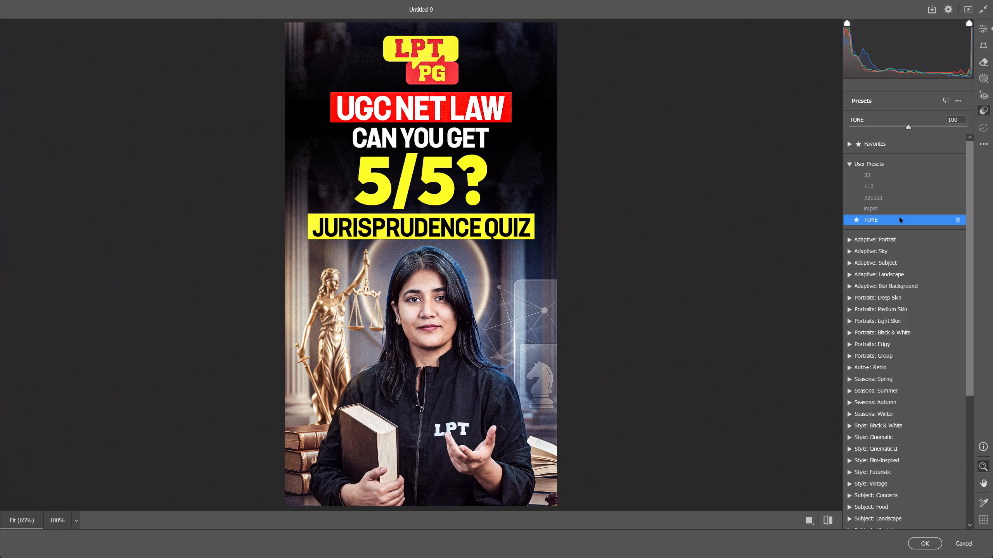
Refine the Camera Raw grade by resetting exposure to 0.00, setting grain to 13 and clarity to +35, and apply it.
left_click(982, 33)
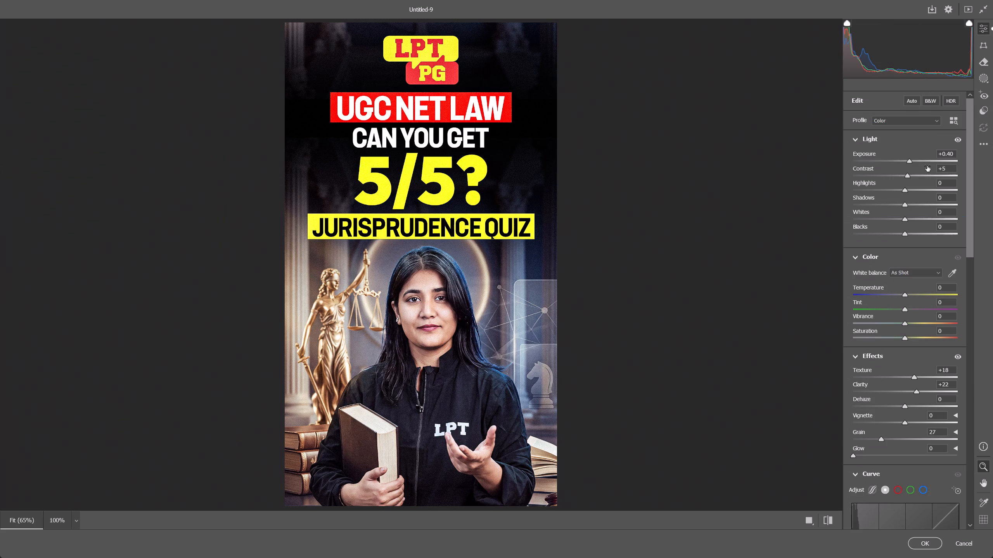
double_click(908, 159)
left_click_drag(875, 441, 869, 441)
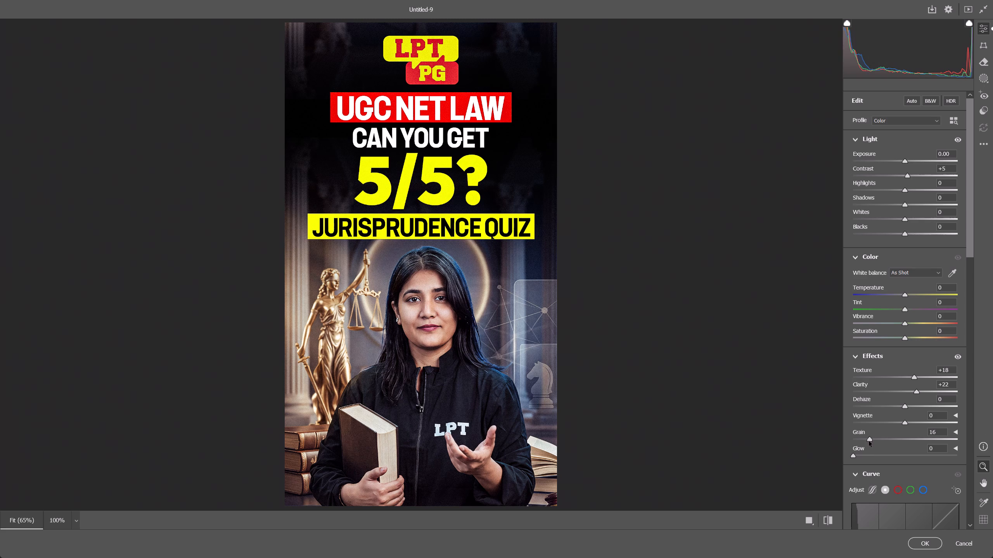
left_click_drag(869, 441, 867, 441)
left_click(923, 391)
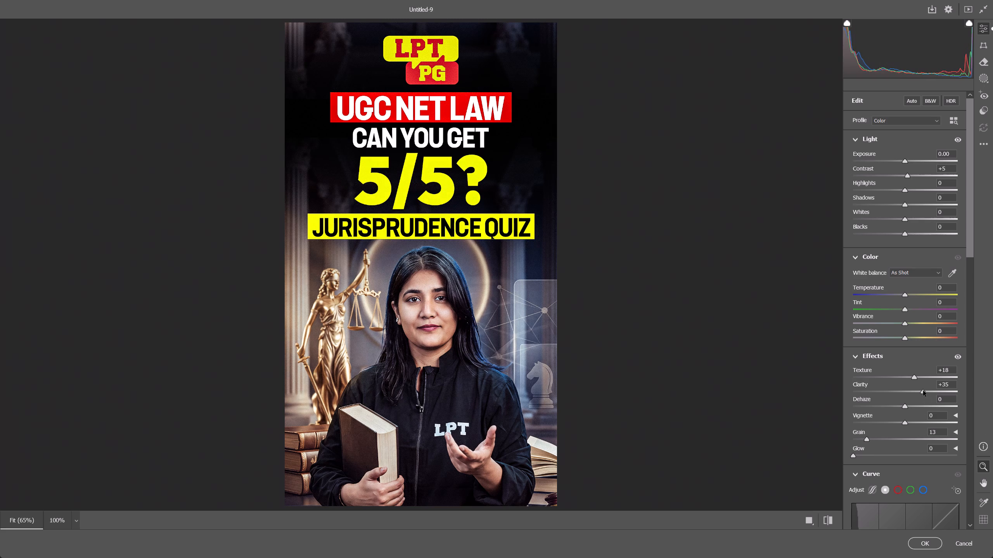
key("Return")
Save a JPEG copy of the cover as Untitled-9.jpg in the 31-10 folder.
key("ctrl+alt+s")
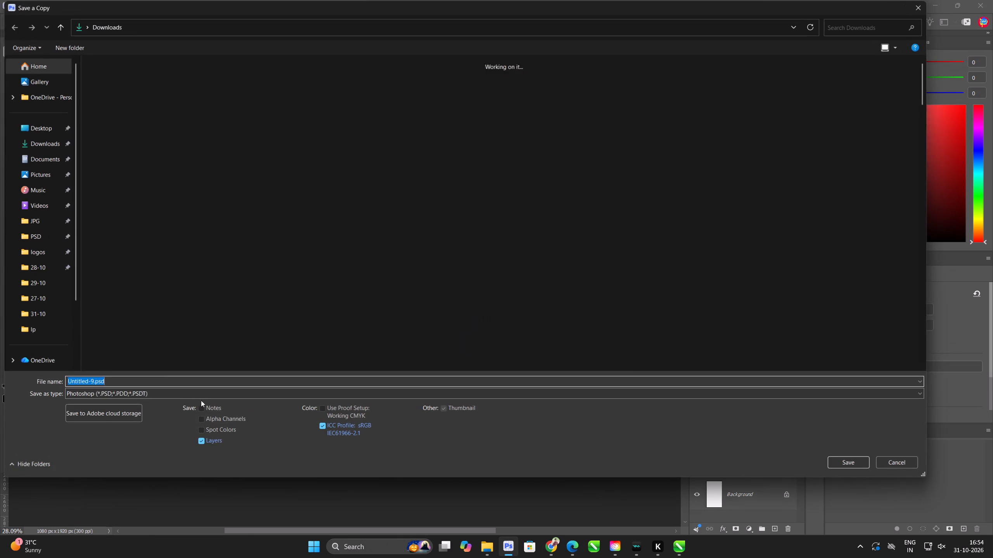
left_click(172, 394)
left_click(205, 257)
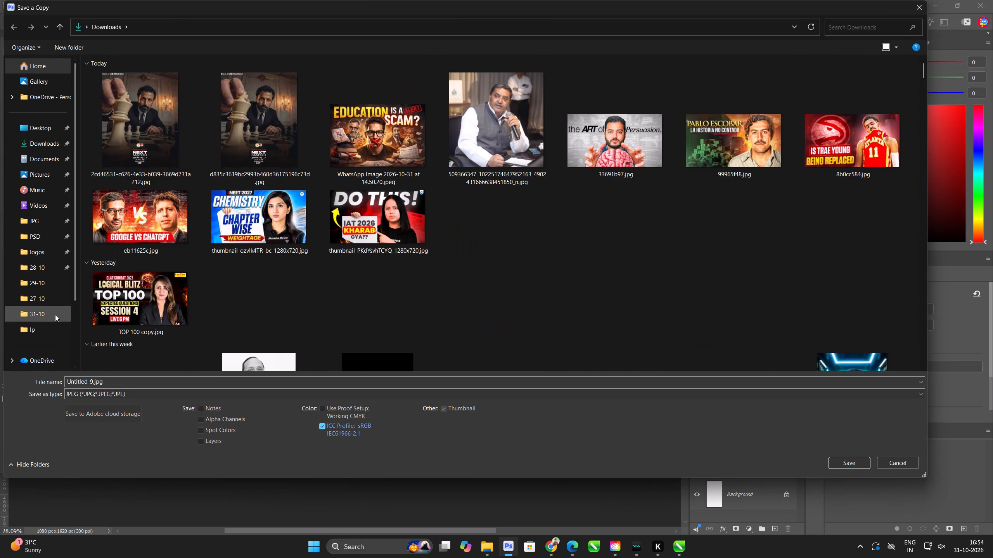
left_click(55, 314)
left_click(858, 458)
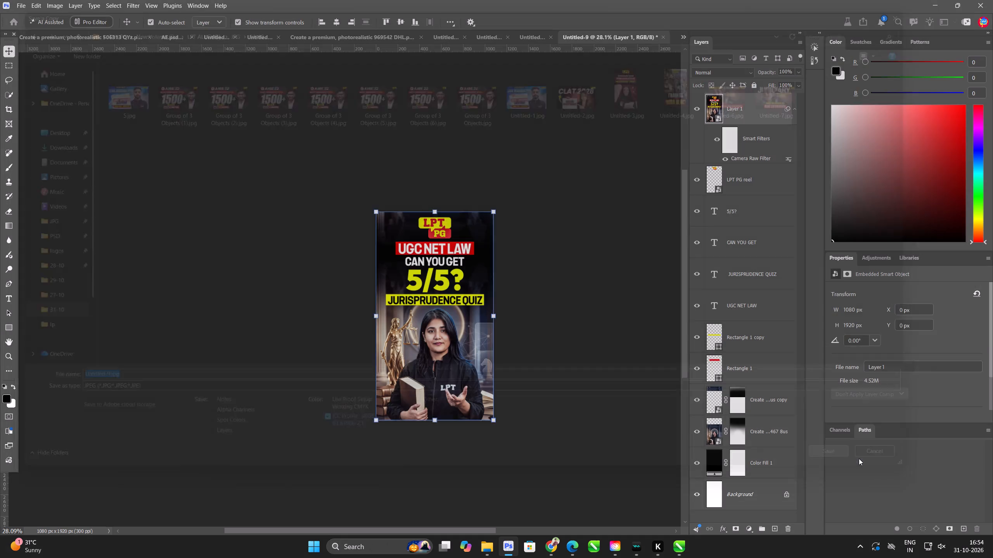
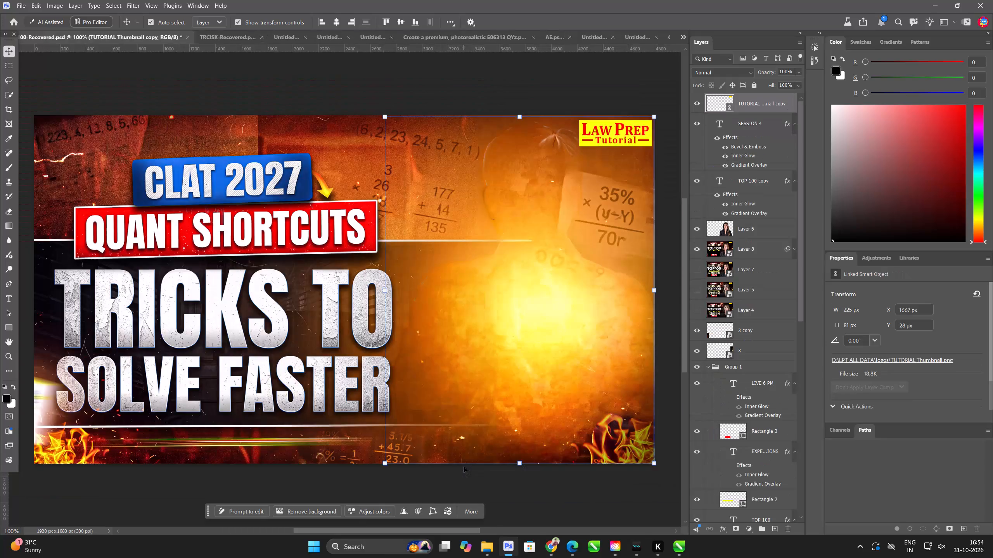
Open FINAL CAPSULE.psd from the PSD folder in LPT ALL DATA.
key("ctrl+Tab")
key("ctrl+Tab")
key("ctrl+o")
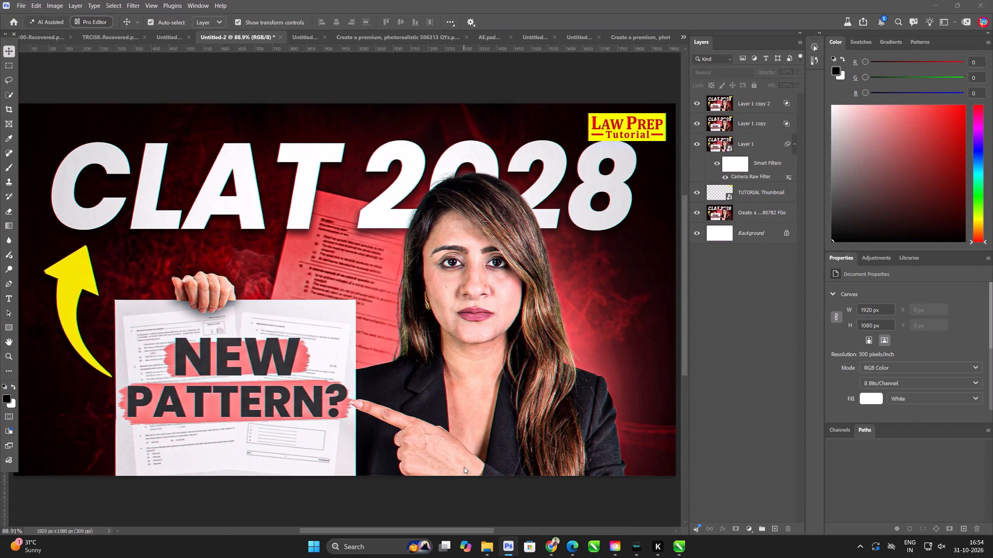
left_click(40, 191)
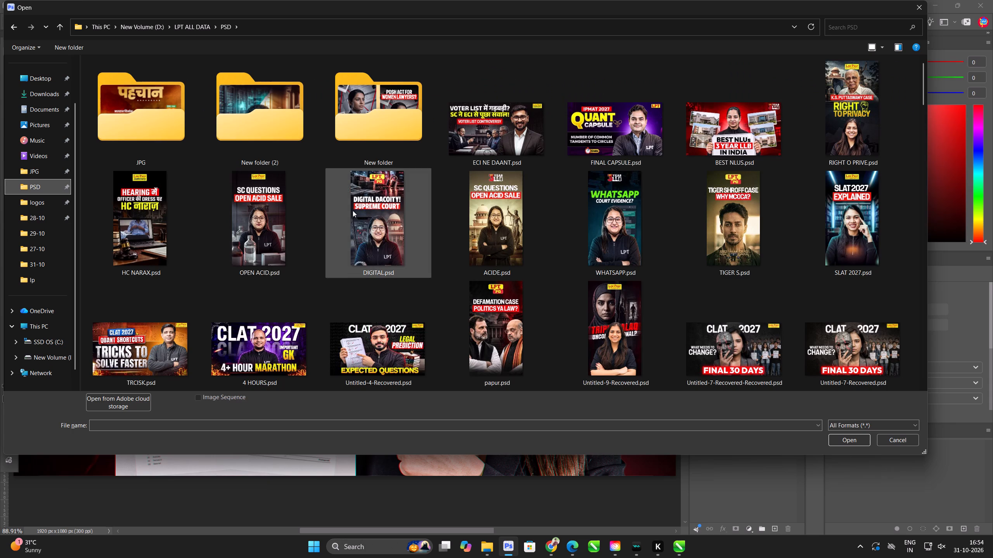
left_click(353, 210)
key("f")
key("f")
scroll(571, 176, "up", 19)
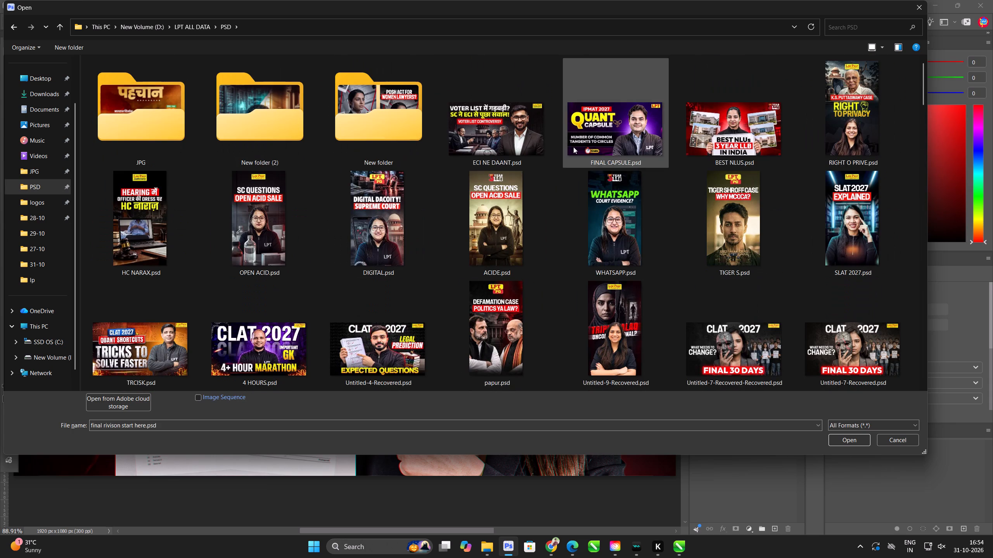
left_click(586, 147)
left_click_drag(586, 147, 581, 148)
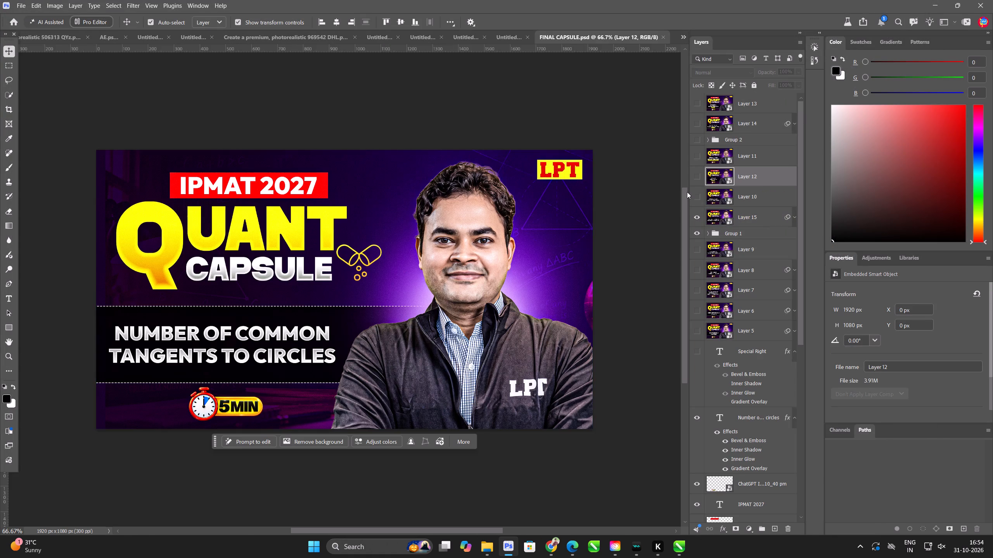
Hide the merged Layer 15 while keeping Group 1 visible.
left_click(697, 219)
left_click(698, 234)
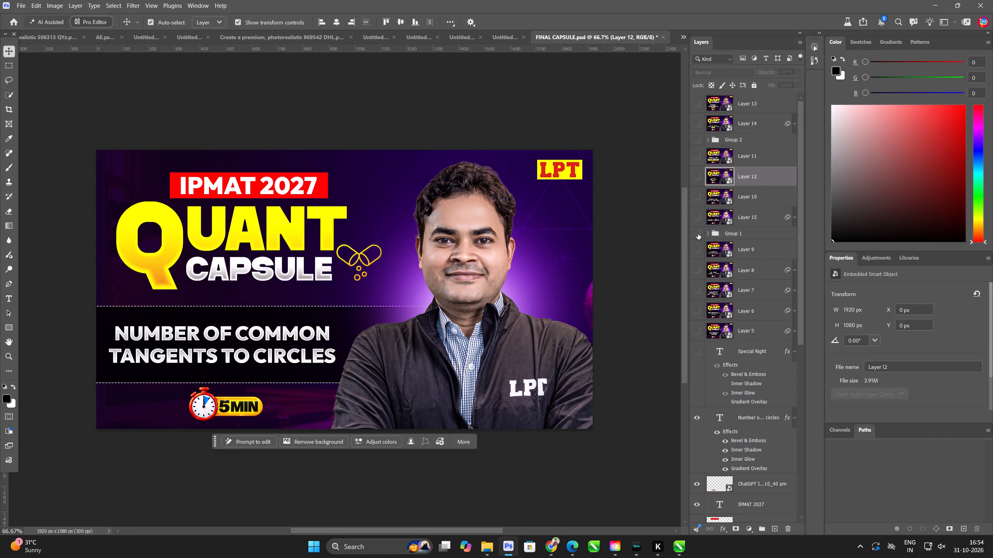
left_click(696, 233)
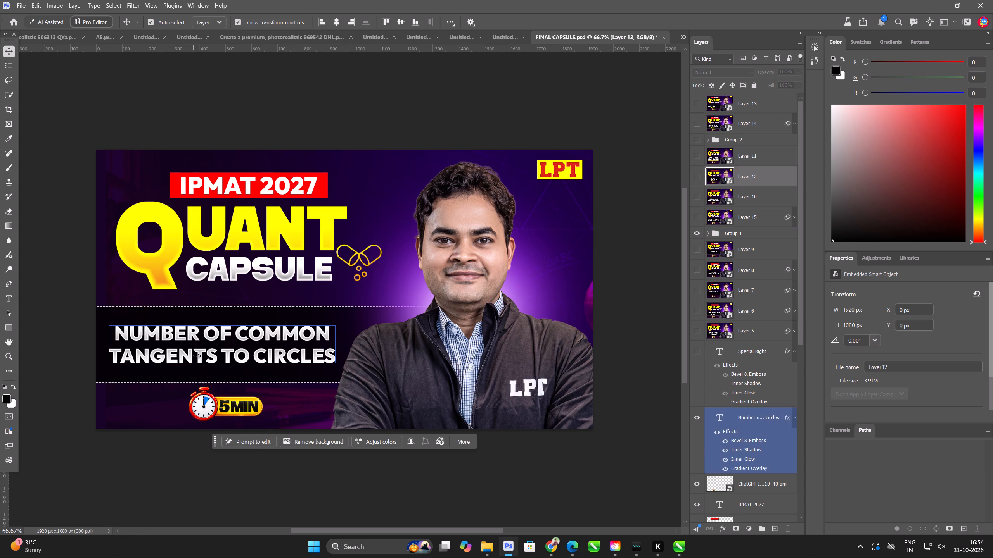
Replace the topic text with the copied "Concept of Multiple Replacement", breaking it into two lines after "Multiple".
double_click(193, 350)
key("ctrl+v")
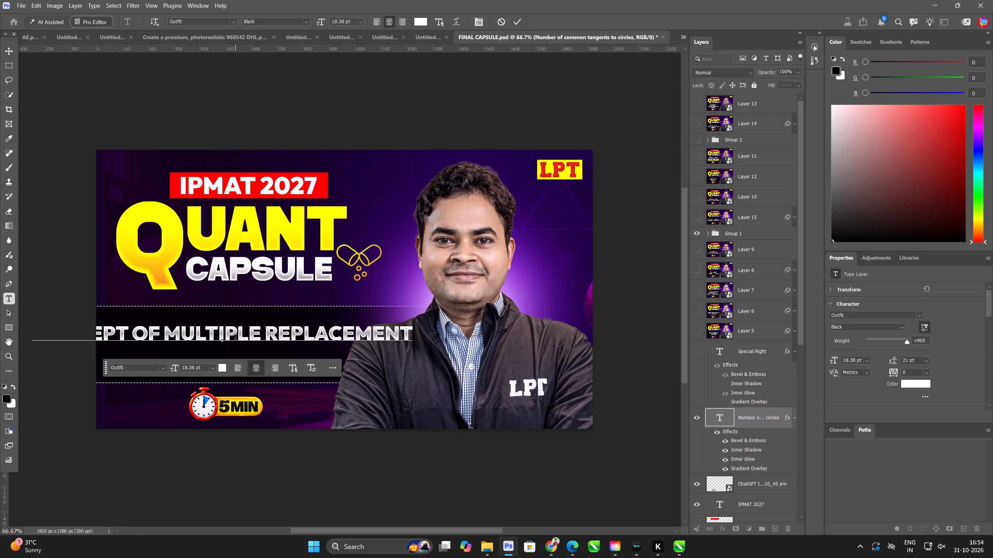
left_click(165, 334)
key("Return")
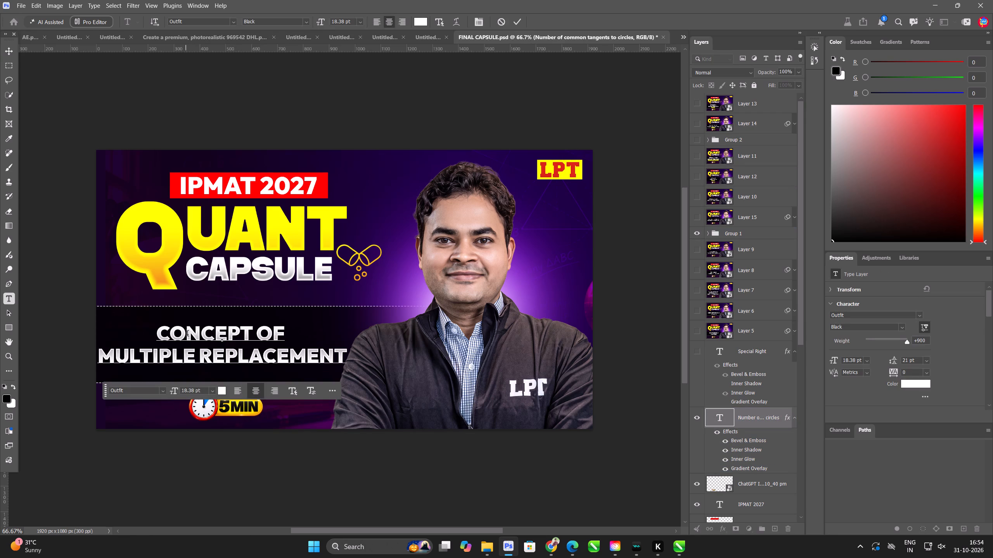
scroll(234, 336, "down", 2)
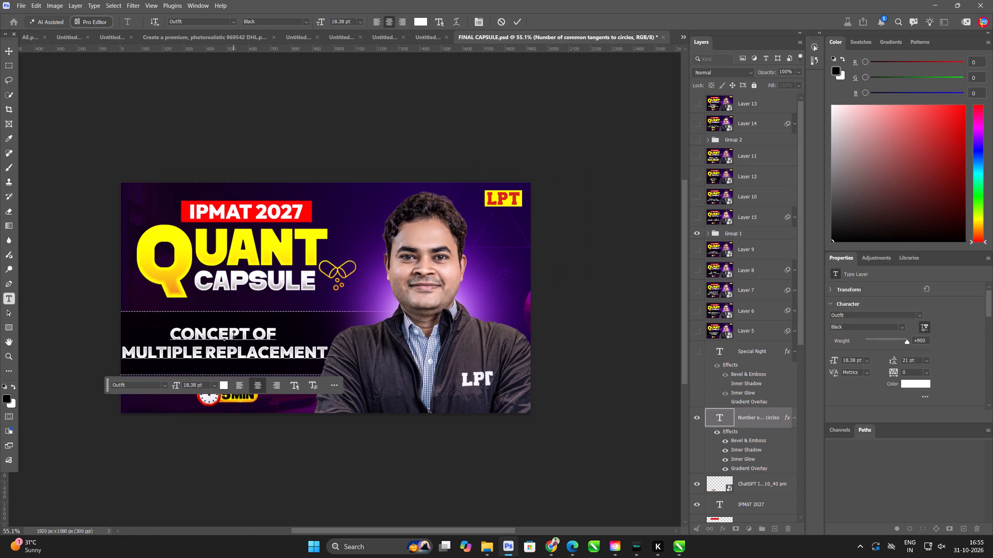
key("BackSpace")
left_click(265, 337)
scroll(265, 338, "down", 5)
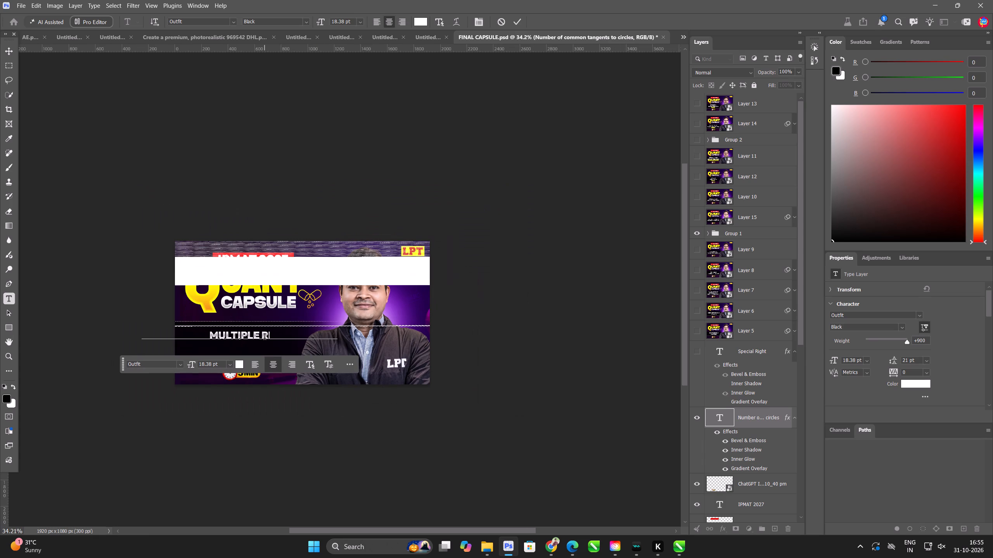
left_click(262, 338)
key("Return")
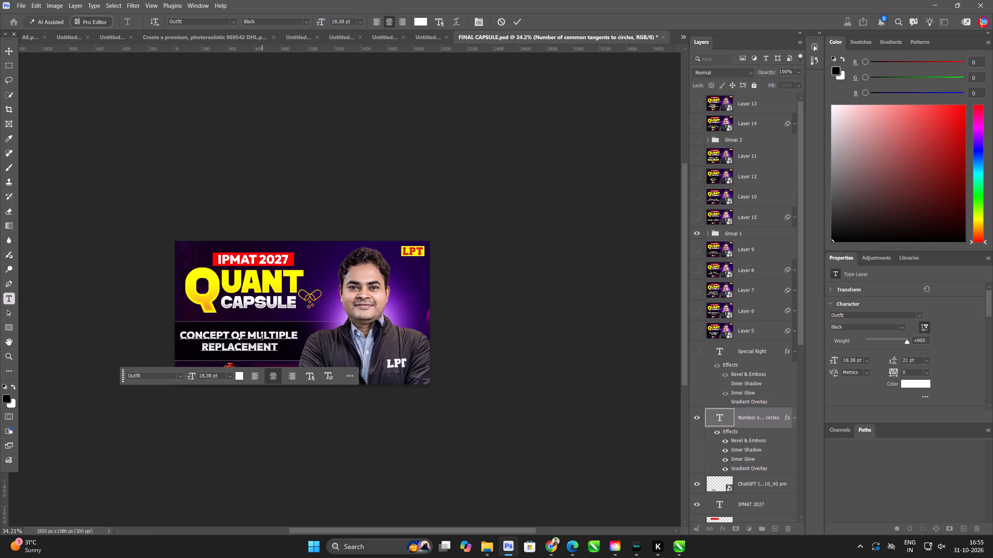
scroll(261, 338, "up", 7)
left_click(7, 53)
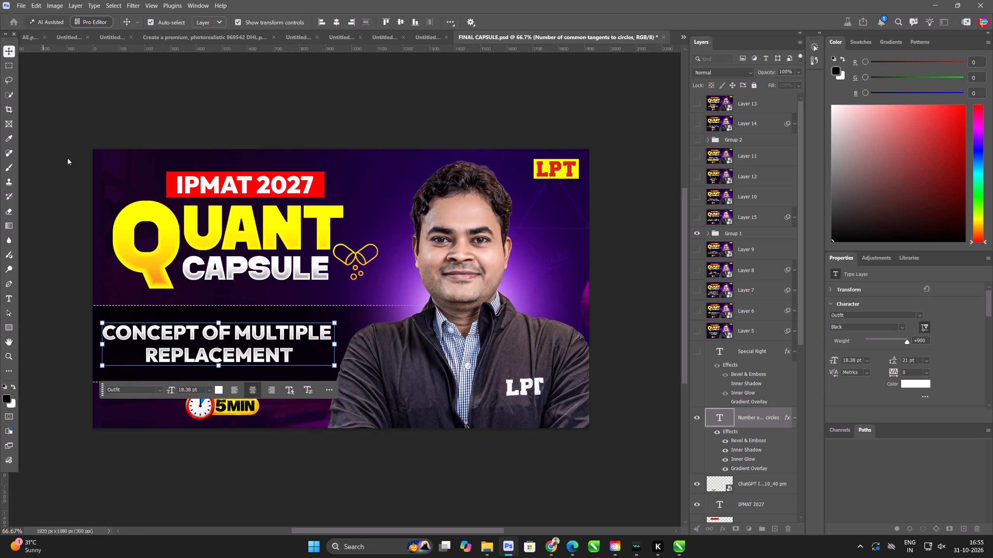
left_click(43, 231)
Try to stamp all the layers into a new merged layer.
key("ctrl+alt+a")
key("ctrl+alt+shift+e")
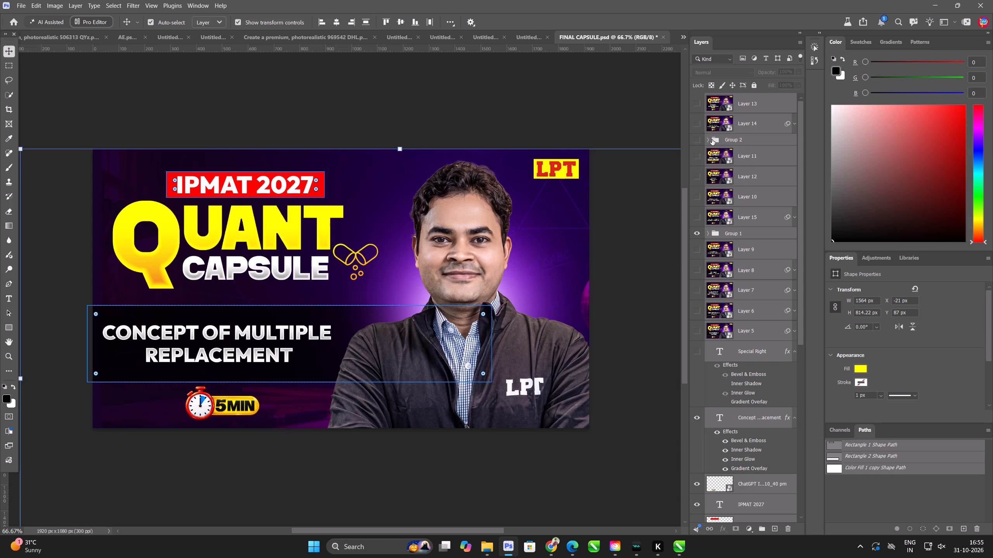
Move Layer 13 into Group 2 and put Layer 14 in its own new group at the top of the layer stack.
left_click(758, 105)
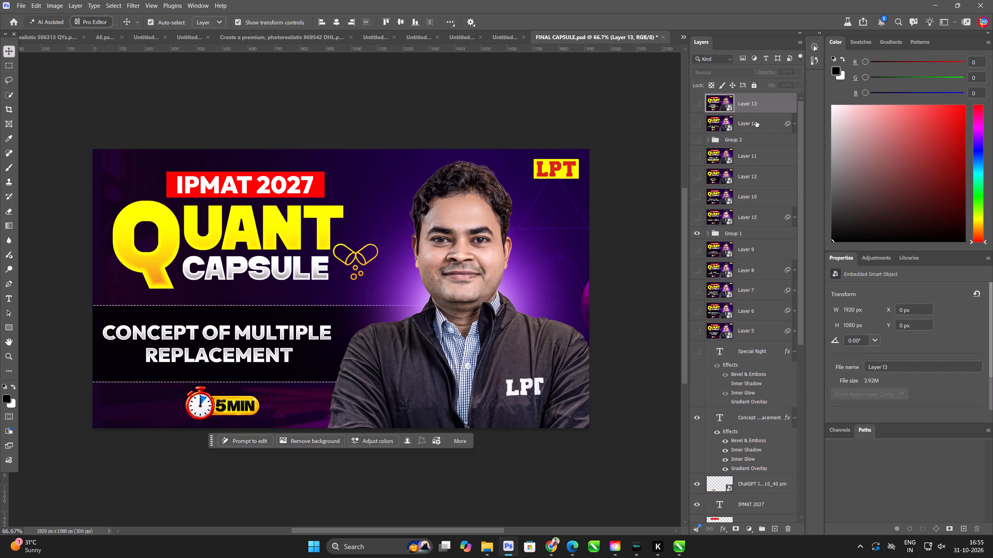
left_click(756, 121, "shift")
left_click_drag(760, 101, 759, 145)
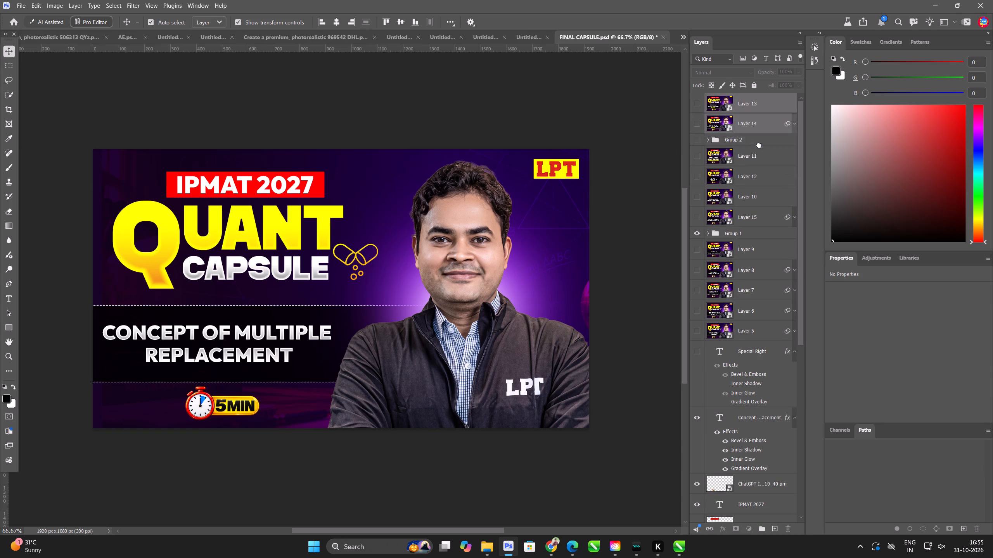
left_click(699, 96)
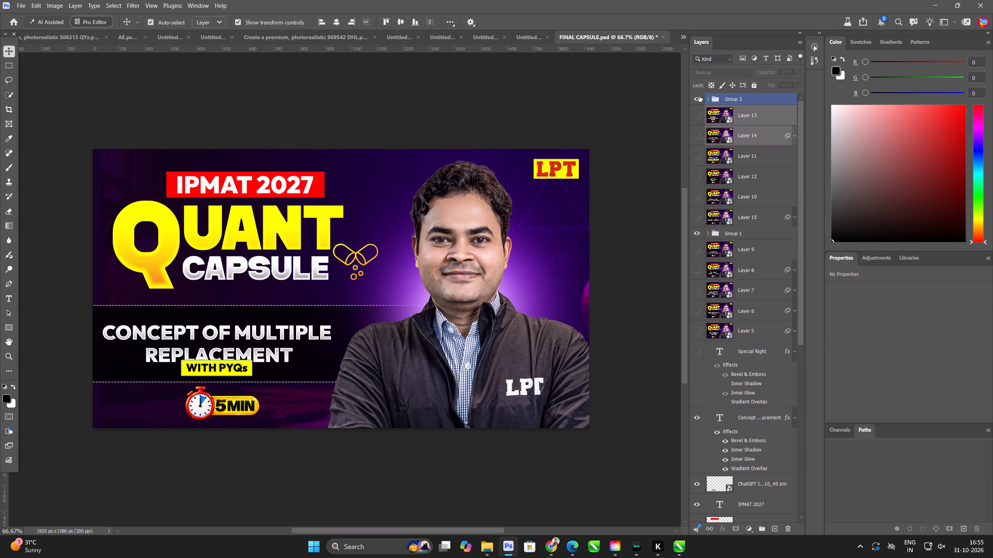
left_click(699, 96)
left_click(753, 112)
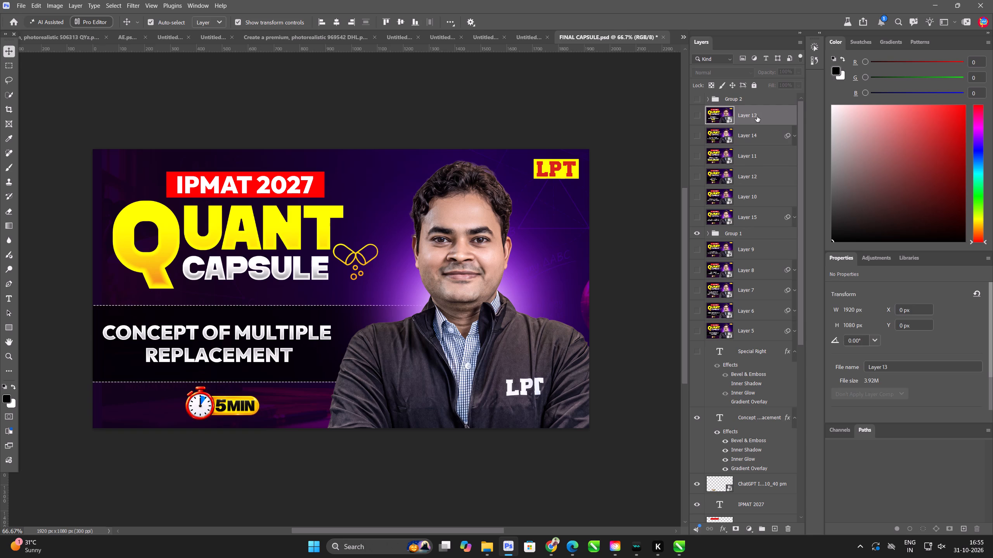
left_click_drag(761, 115, 763, 97)
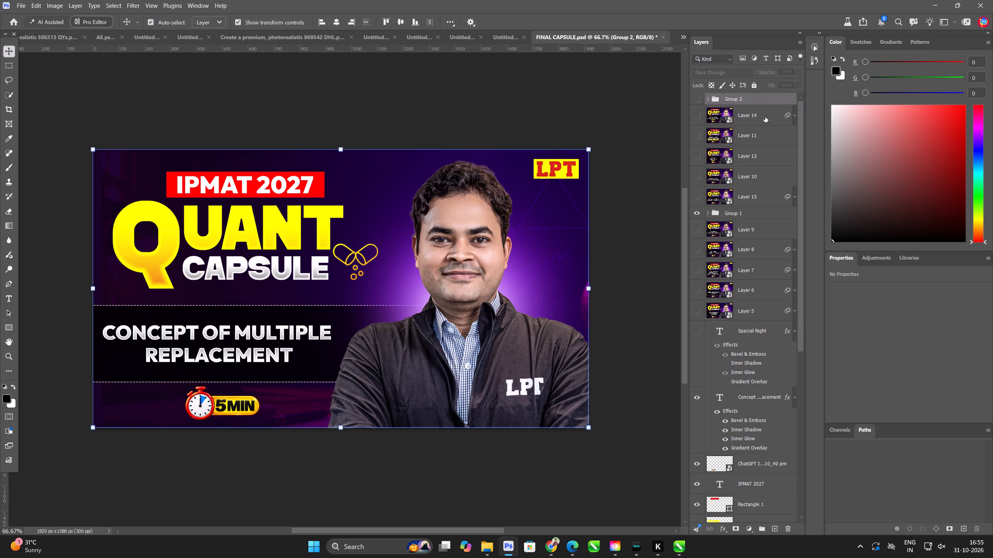
left_click_drag(763, 119, 763, 95)
left_click(758, 102)
key("ctrl+g")
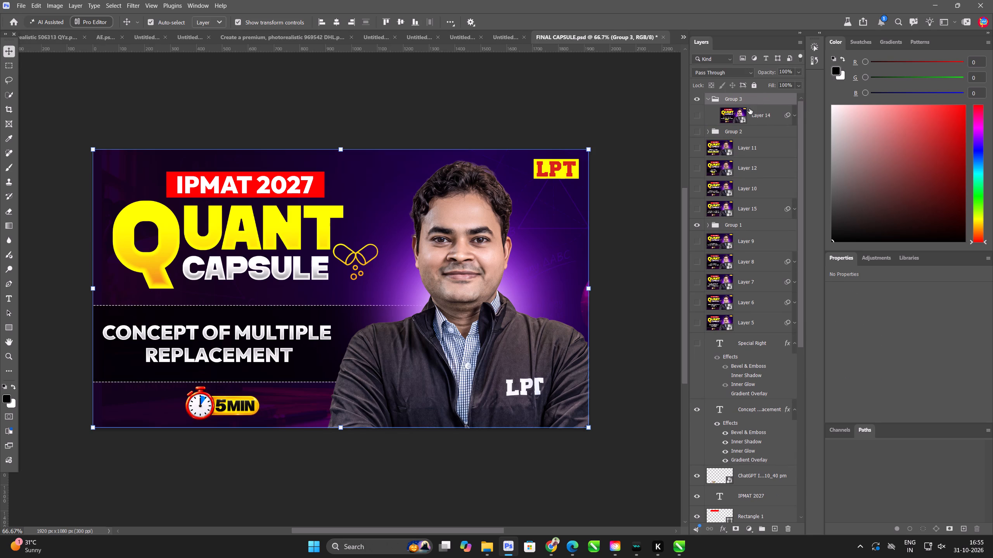
Stamp all visible layers into a new merged layer on top and convert it to a smart object.
key("ctrl+alt+a")
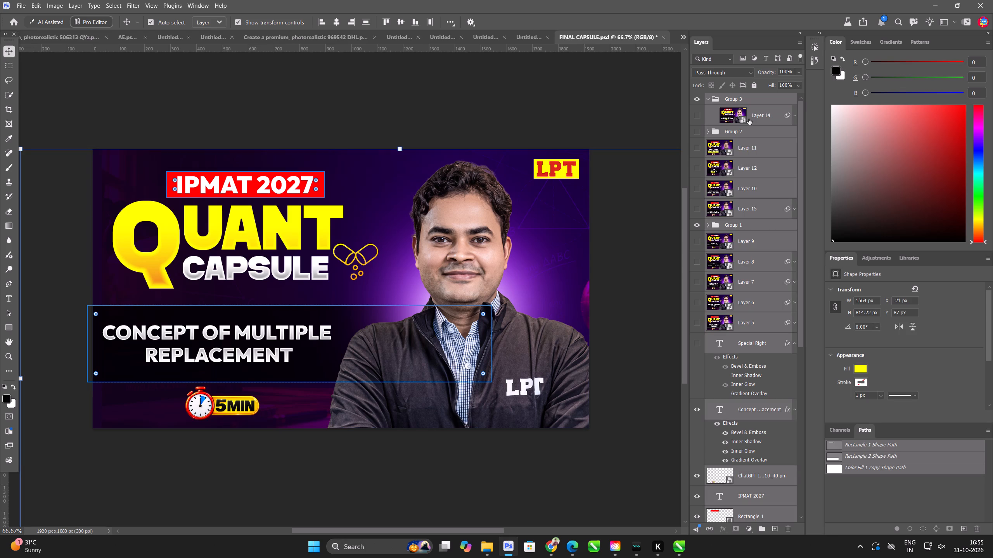
key("ctrl+alt+shift+e")
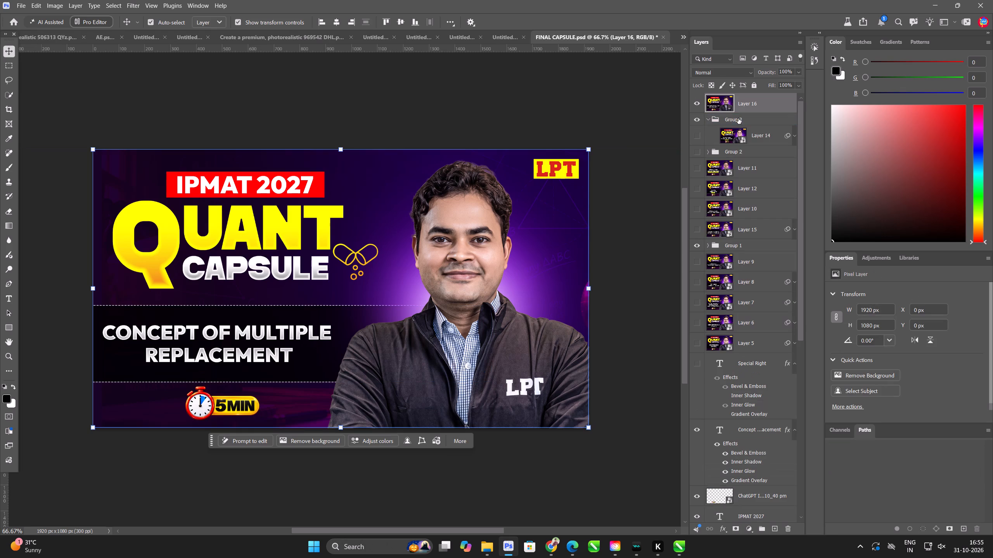
key("ctrl+alt+q")
Apply Layer 14's smart filter to the new merged smart object layer.
left_click_drag(789, 134, 778, 104)
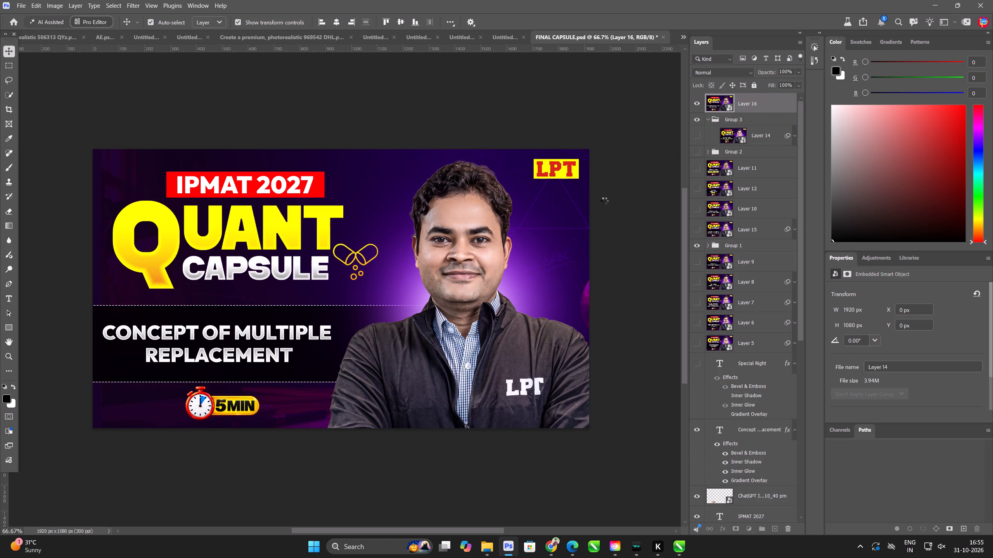
Save a JPEG copy of the thumbnail as FINAL CAPSULE copy.jpg in the 31-10 folder.
key("ctrl+alt+s")
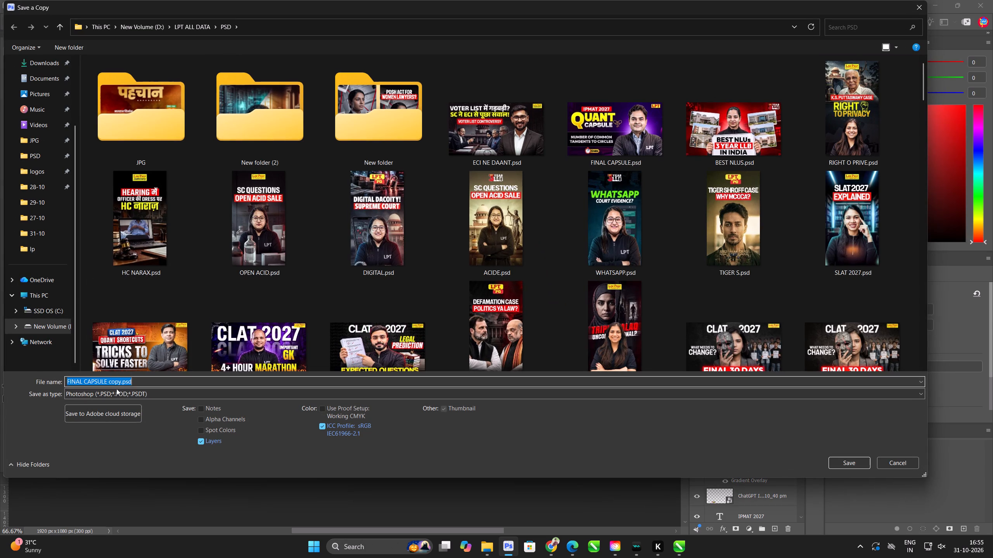
left_click(116, 390)
left_click(153, 262)
left_click(58, 236)
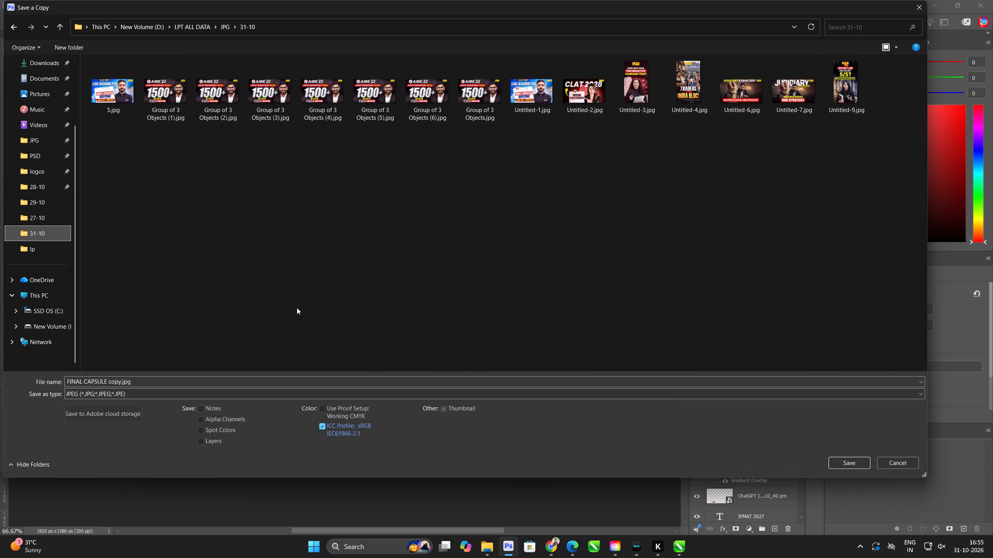
left_click(872, 459)
left_click(859, 460)
key("Return")
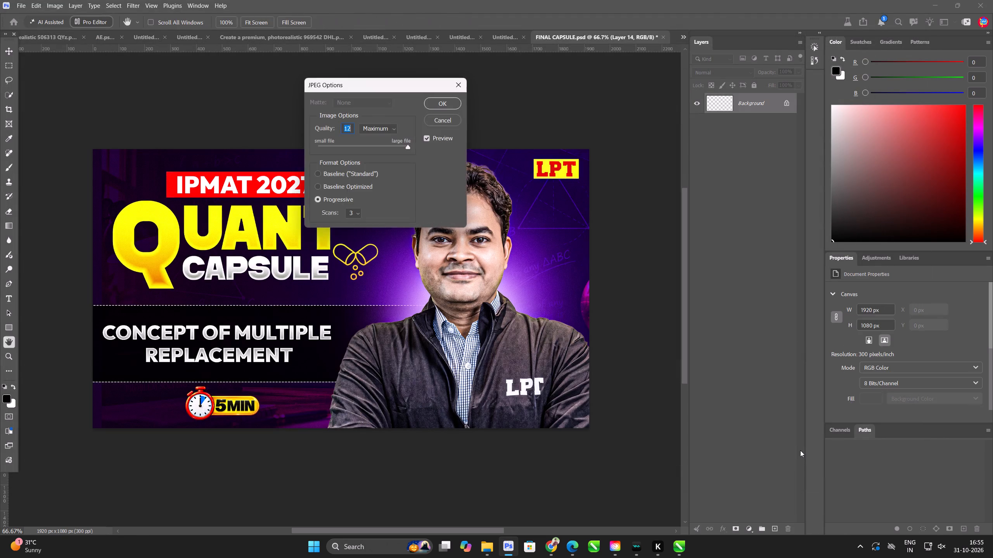
Switch to the browser showing the Adobe Firefly generations page.
key("alt+Tab")
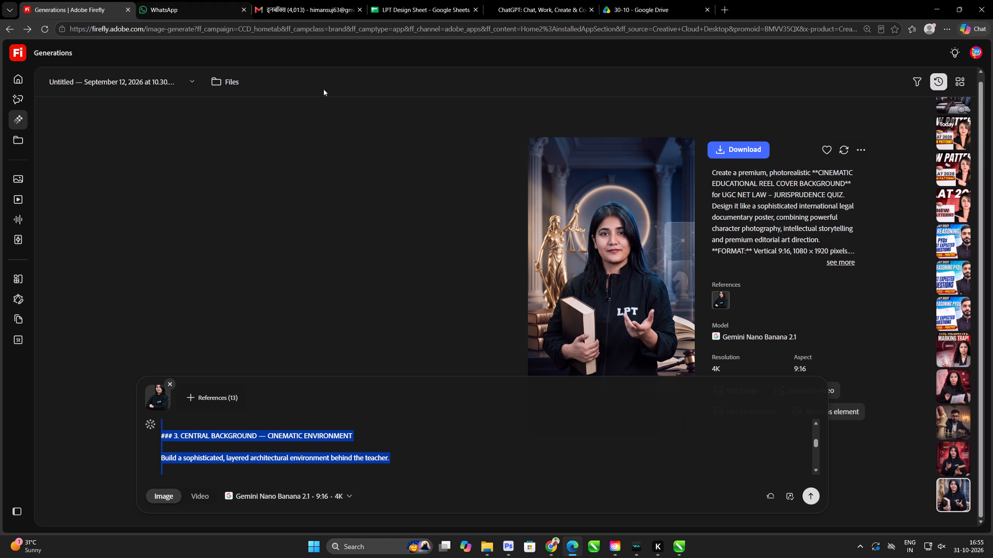